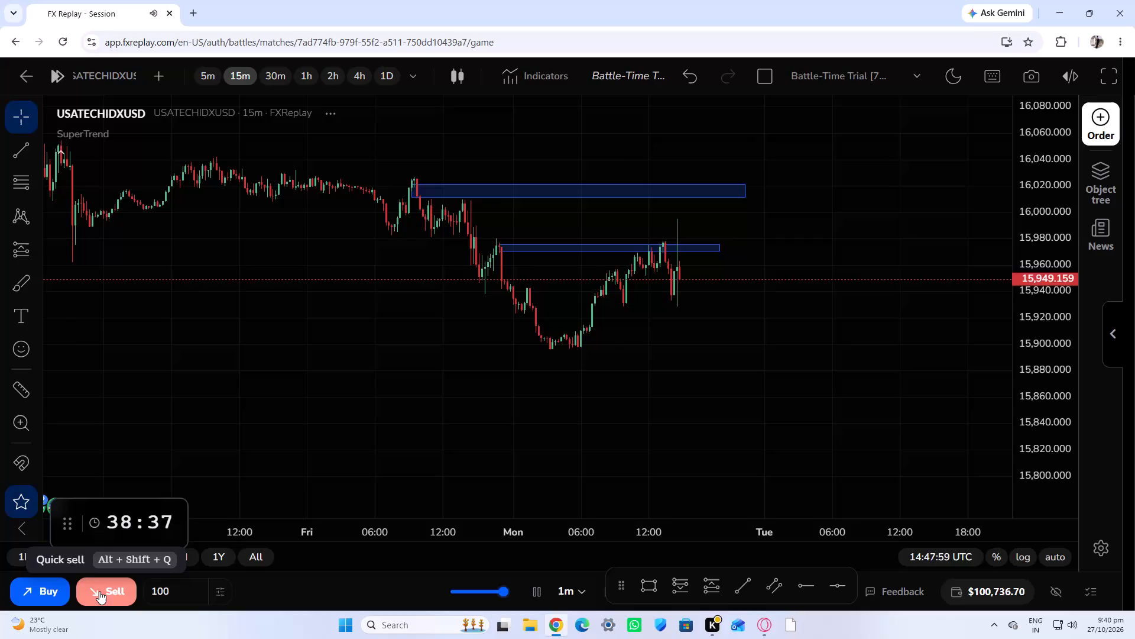
Place a market sell order for 100 units of USATECHIDXUSD.
click(99, 591)
click(897, 551)
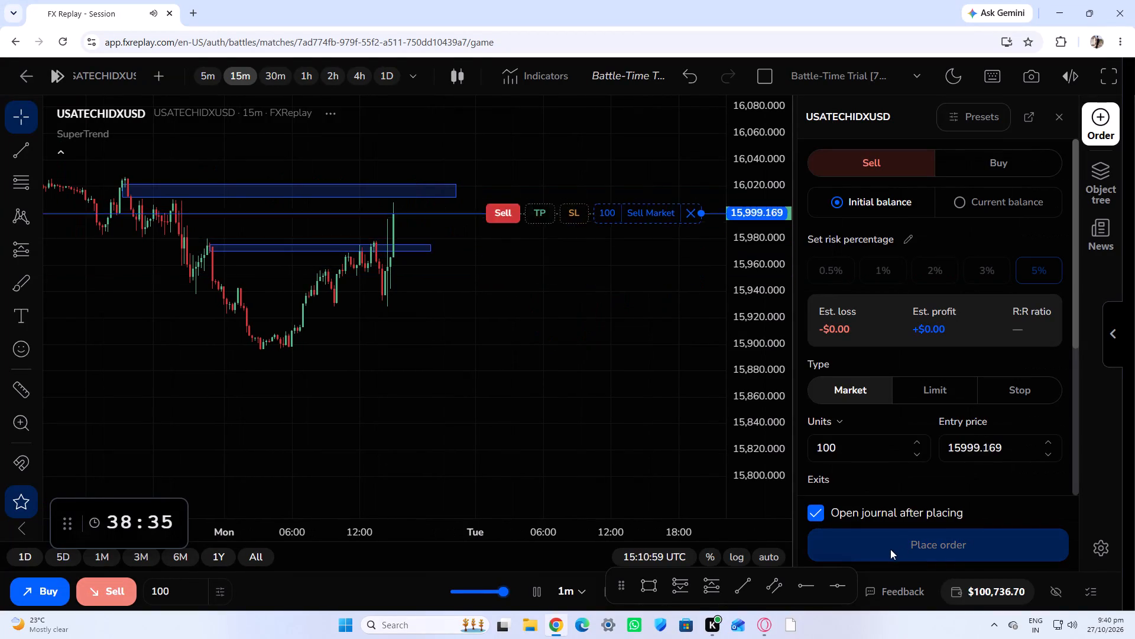
scroll(802, 437, up, 2)
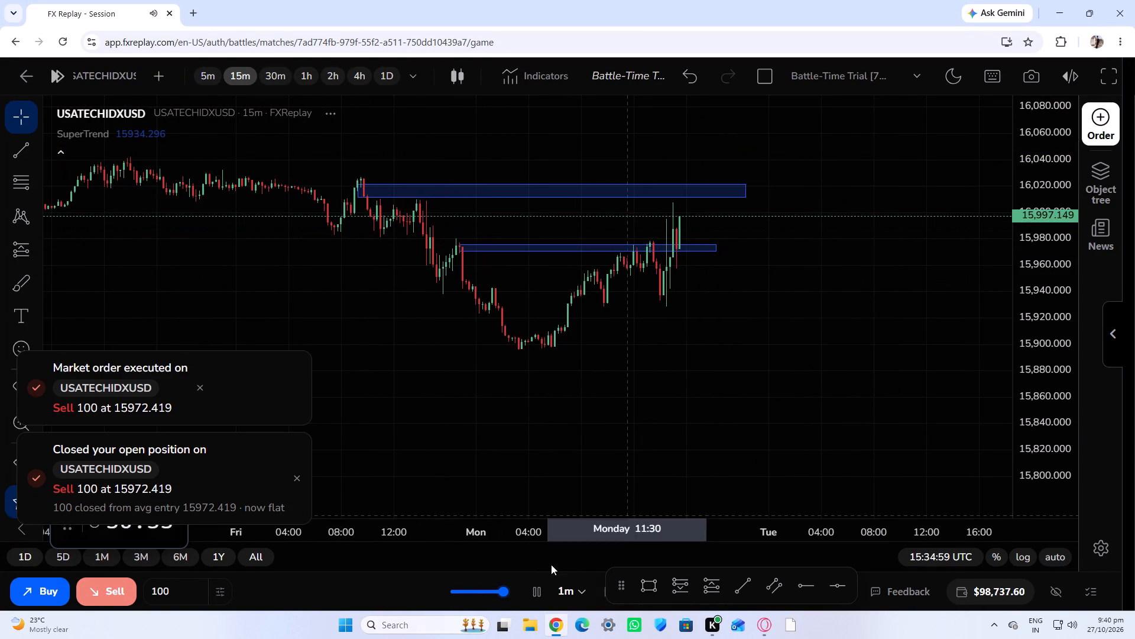
Slow the replay speed to 1x per sec.
drag(500, 594, 407, 577)
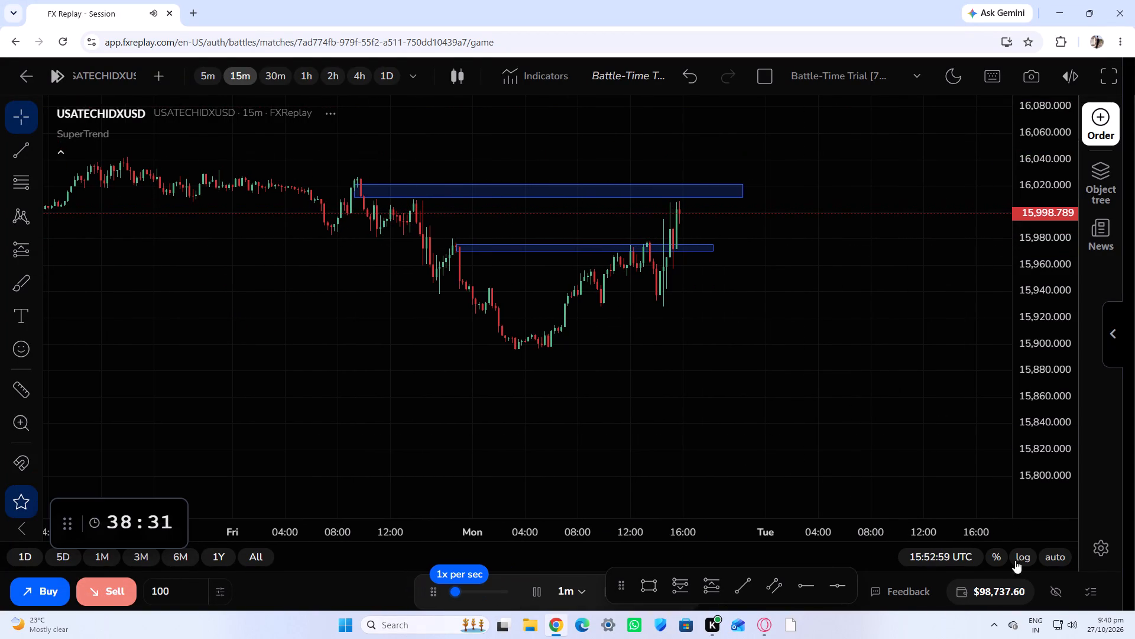
Check the Time Trial leaderboard standings.
click(1114, 343)
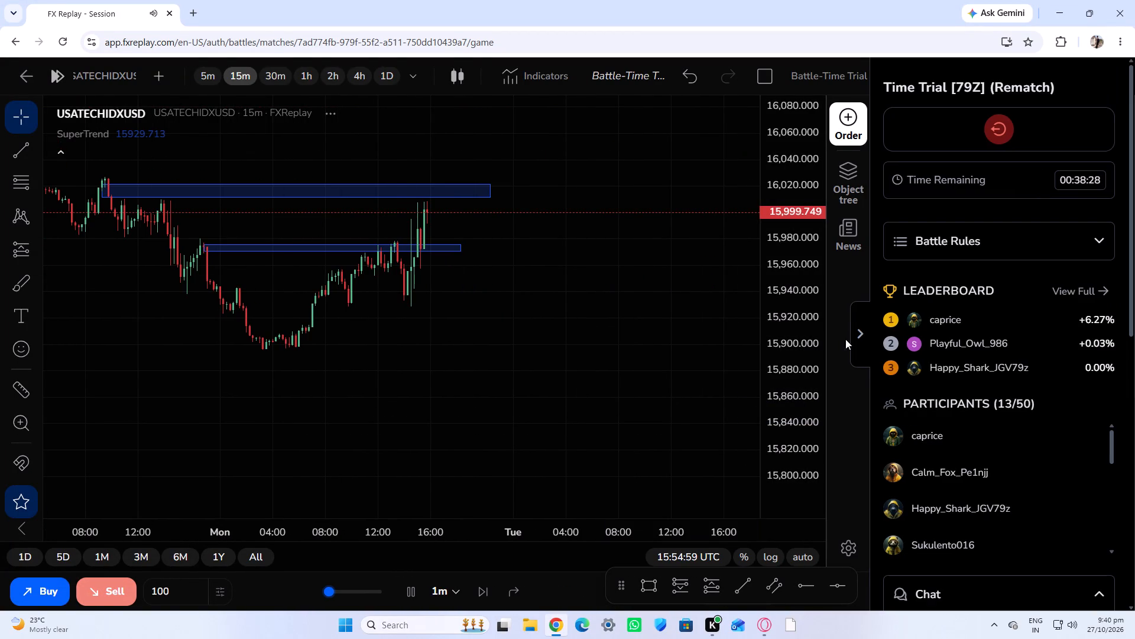
click(862, 335)
Switch the USATECHIDXUSD chart to the 2h timeframe and hide the SuperTrend indicator.
scroll(695, 361, down, 3)
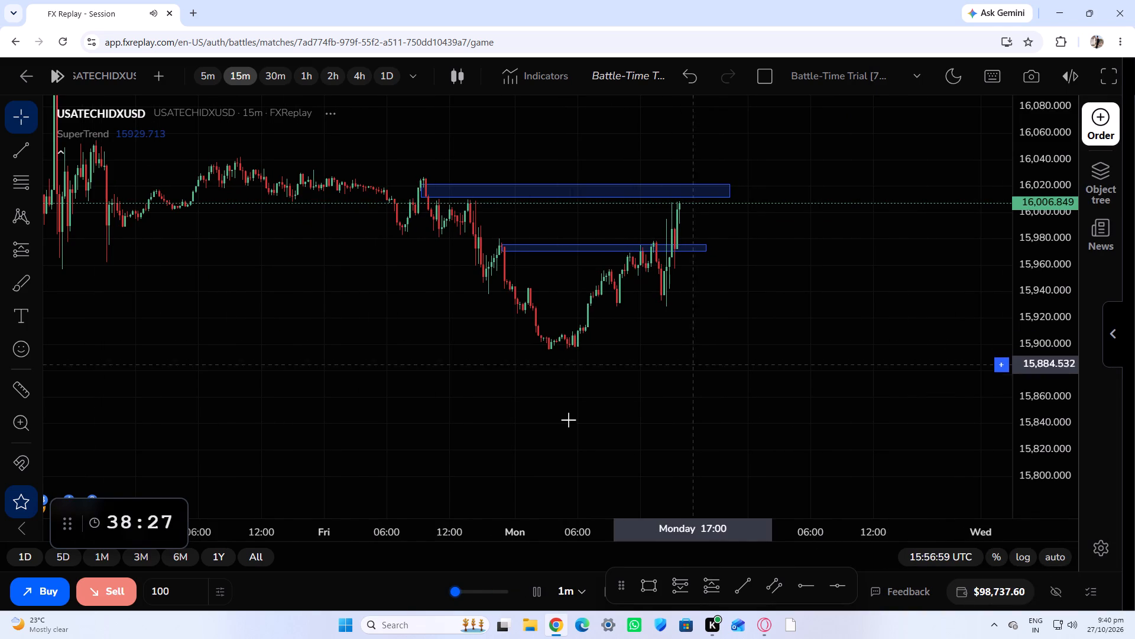
scroll(480, 452, up, 3)
scroll(476, 459, down, 3)
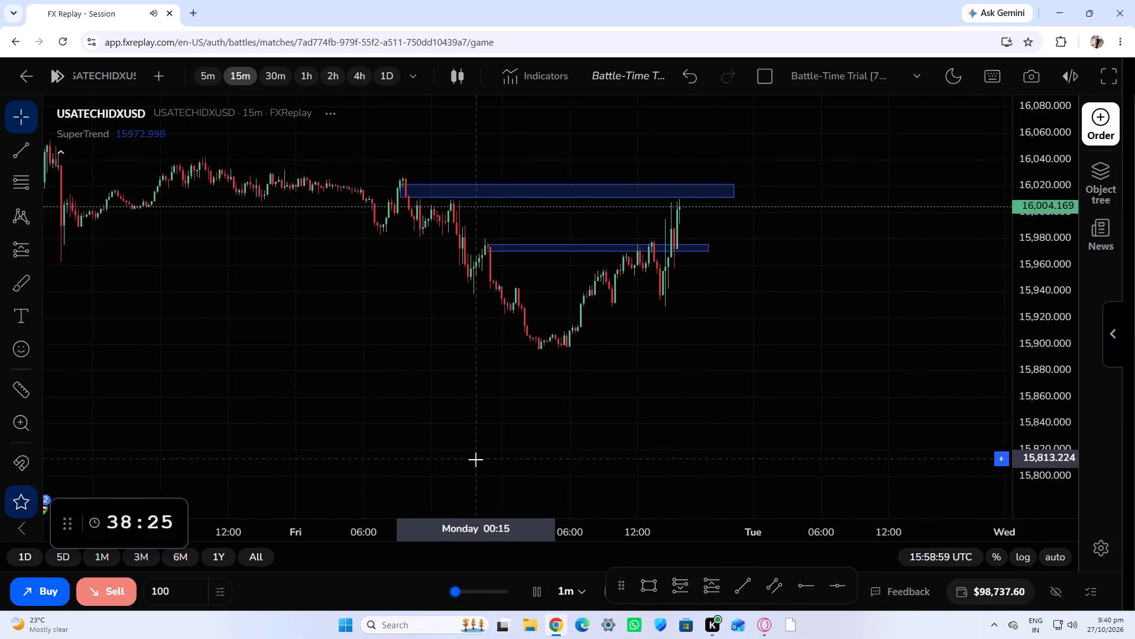
click(339, 77)
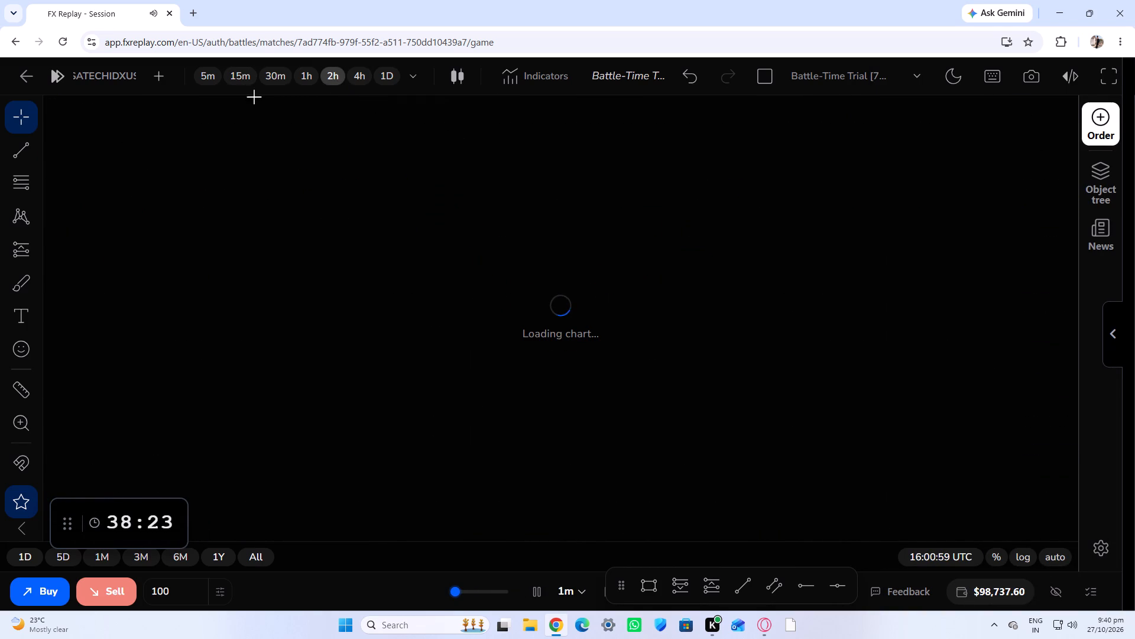
click(121, 134)
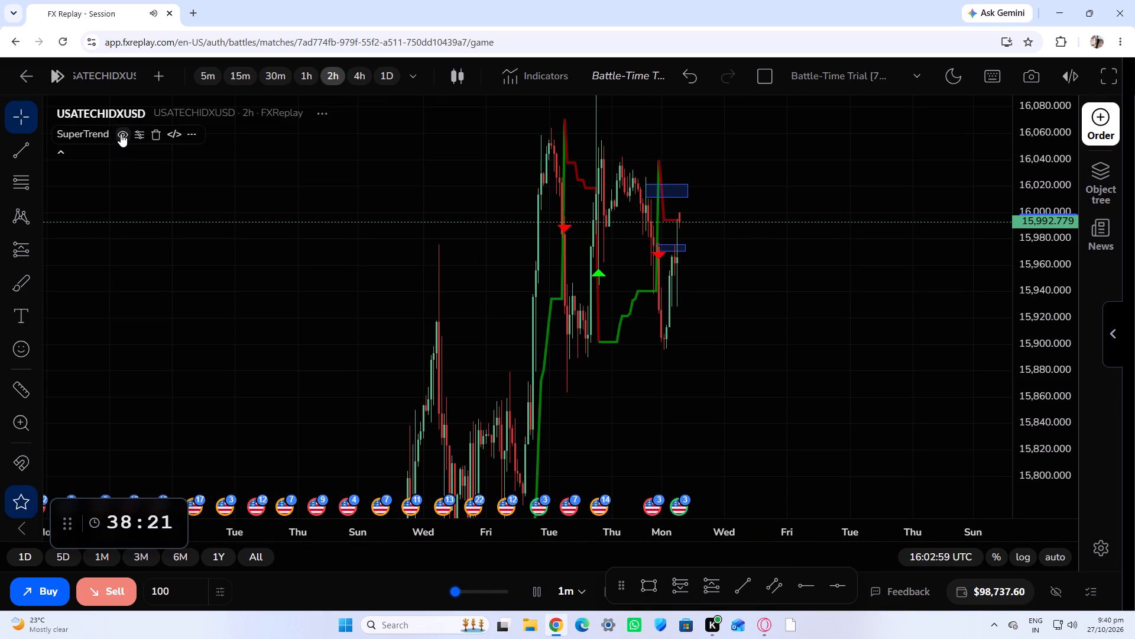
click(121, 134)
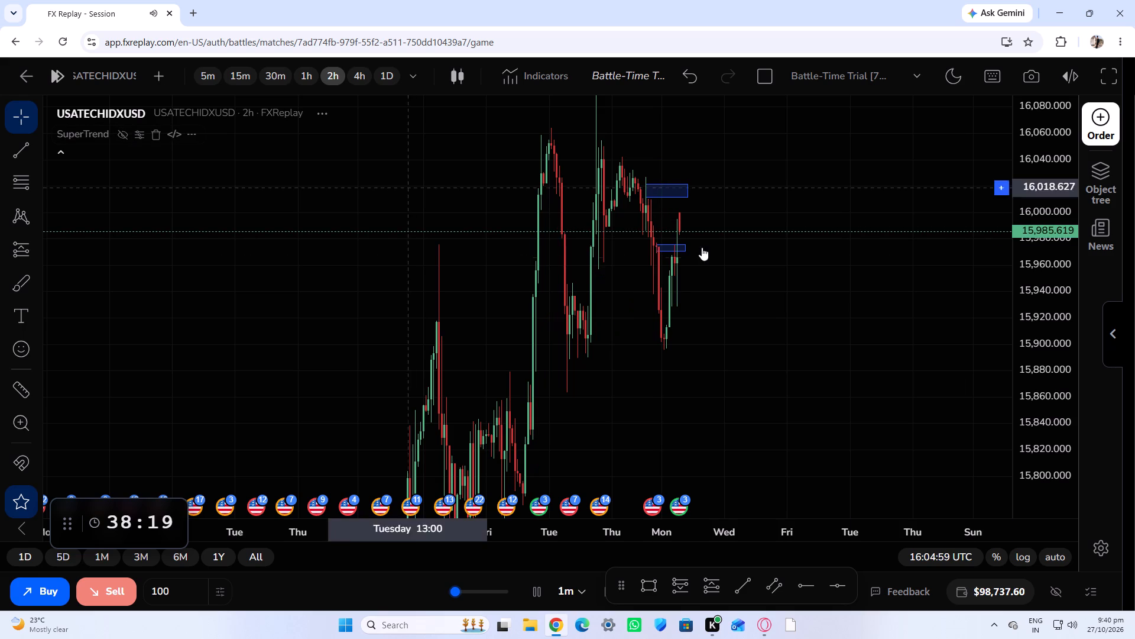
Draw three horizontal lines across the 2h chart at about 15,918, 15,758 and 15,892.
scroll(1019, 250, up, 7)
drag(1075, 166, 1042, 414)
scroll(876, 387, up, 4)
drag(774, 463, 760, 406)
scroll(761, 406, up, 3)
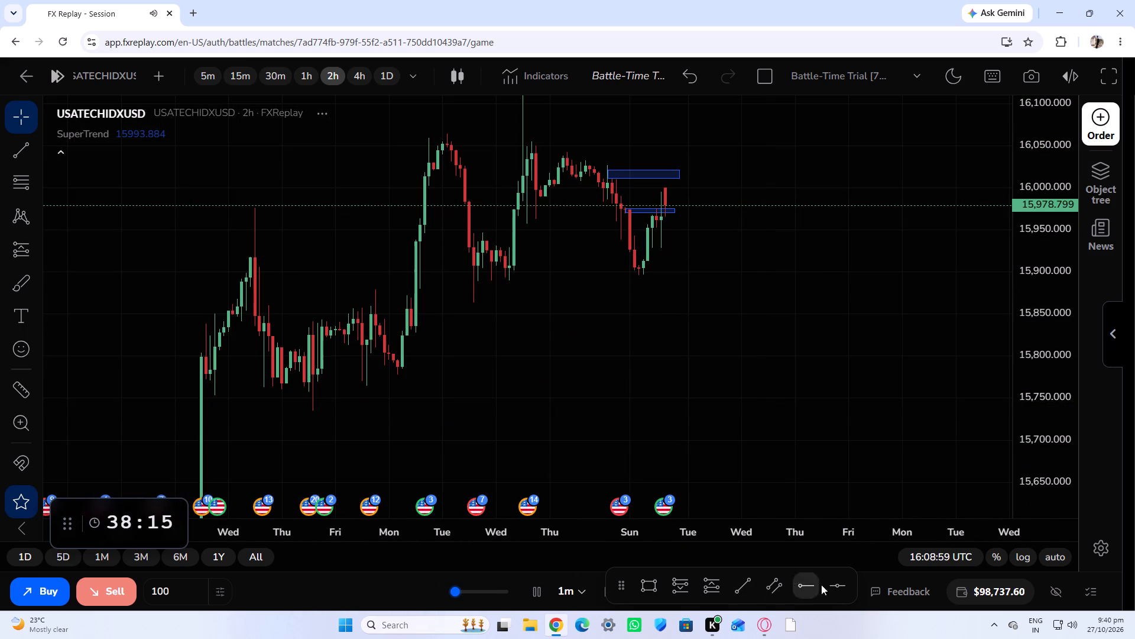
click(831, 585)
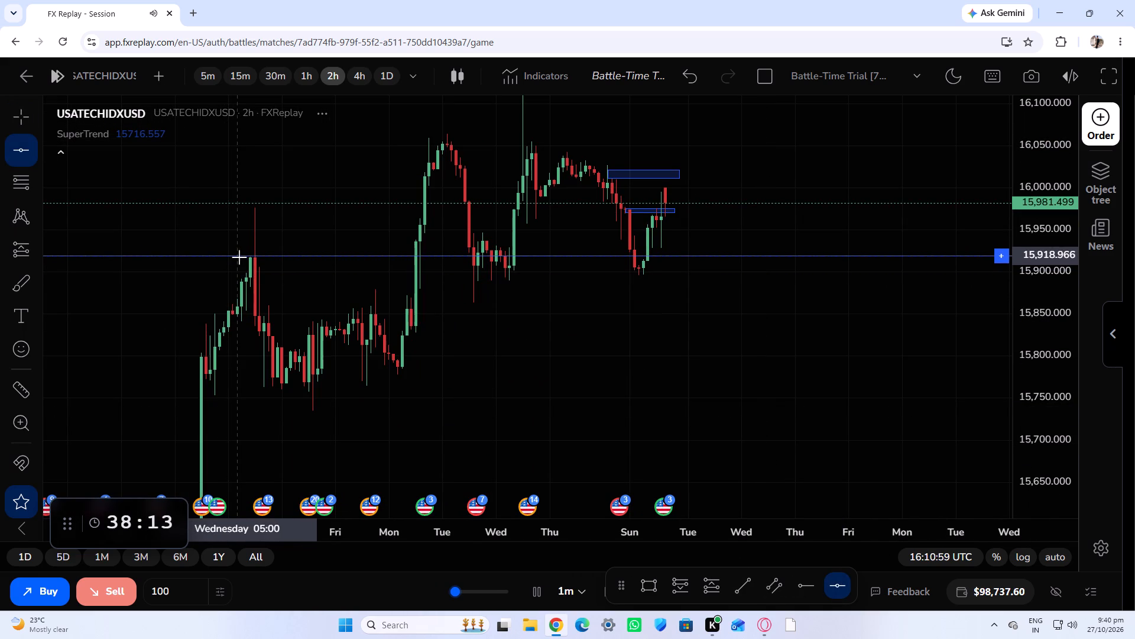
click(239, 257)
click(393, 311)
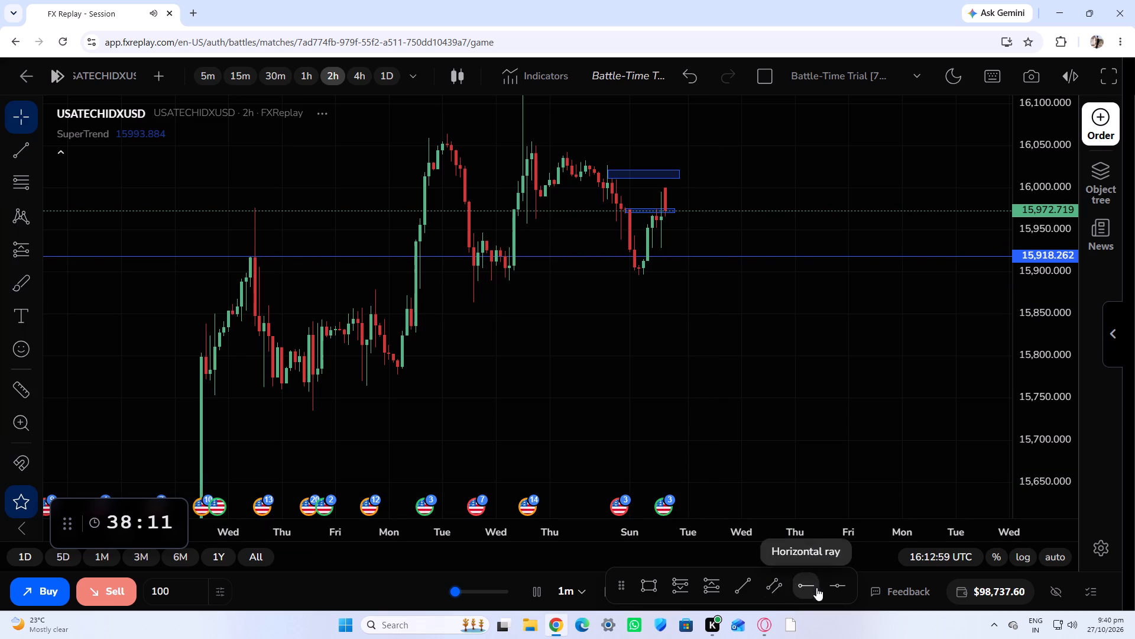
click(826, 589)
click(203, 392)
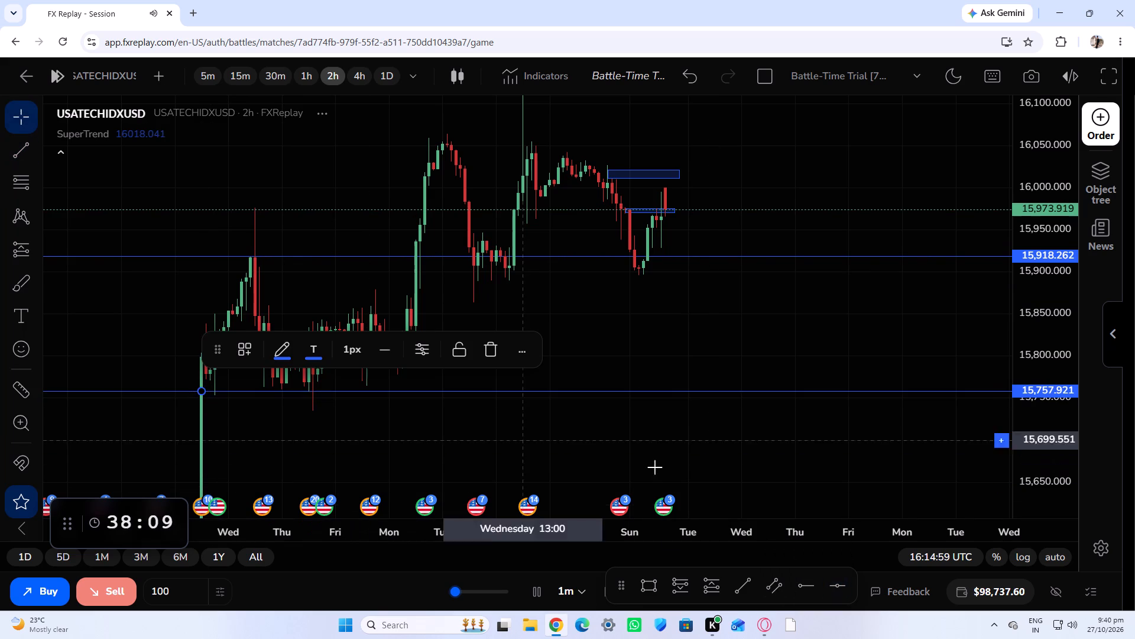
click(841, 583)
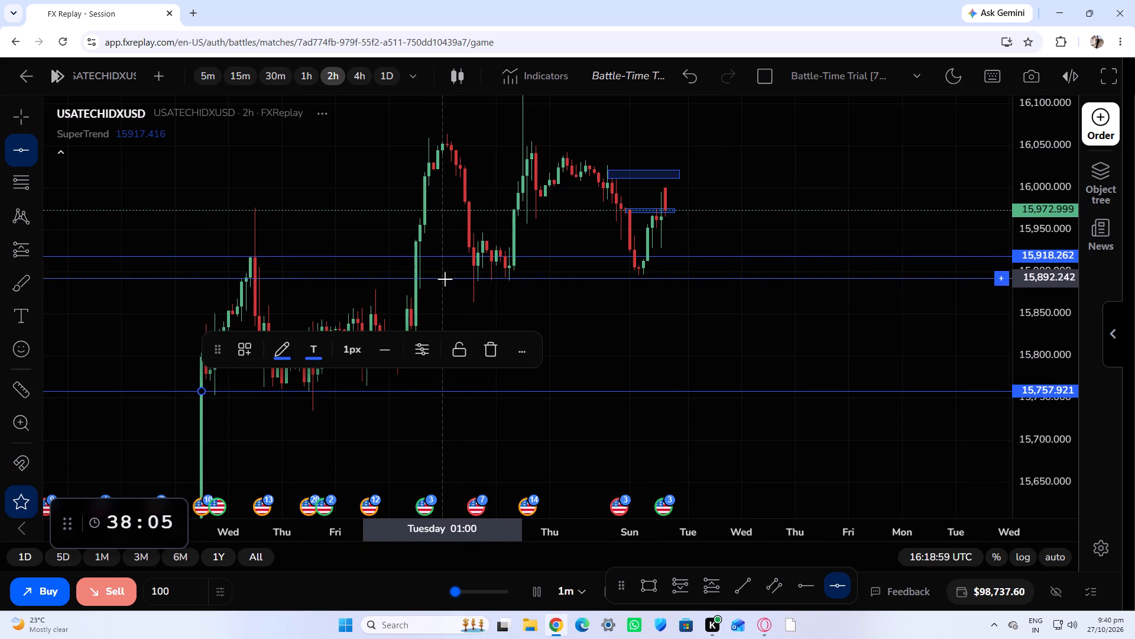
click(445, 279)
Move the horizontal line at 15,918 up to about 16,027.
drag(416, 254, 419, 221)
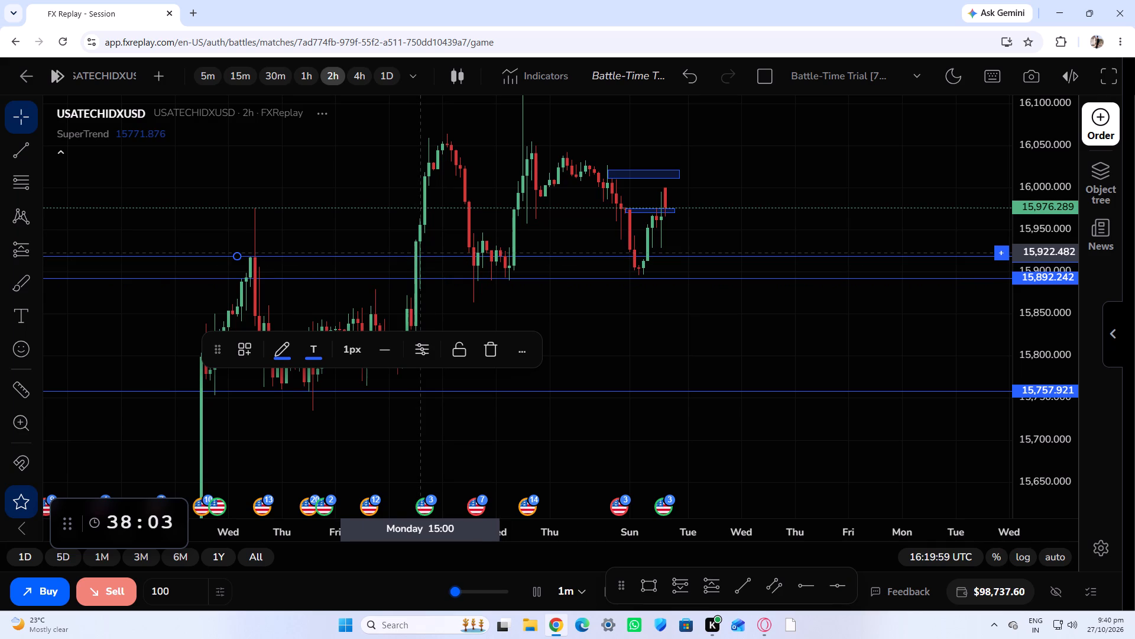
drag(419, 221, 421, 162)
click(369, 198)
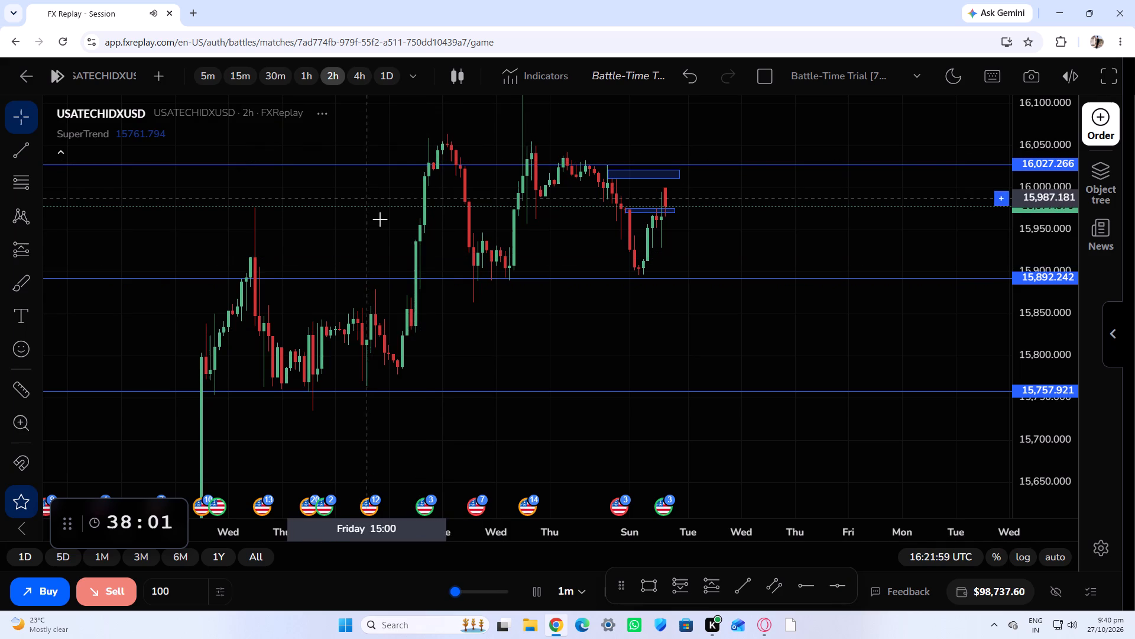
Delete the higher blue rectangle zone just below the 16,027 line.
scroll(550, 287, up, 3)
scroll(627, 360, up, 3)
drag(625, 357, 586, 385)
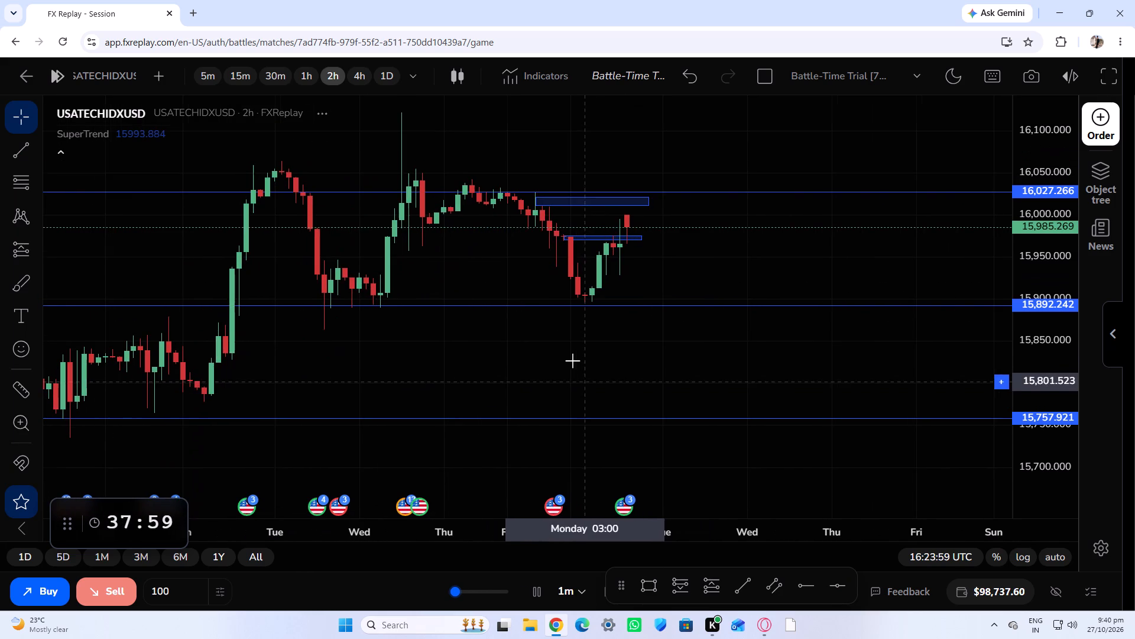
click(570, 199)
click(881, 155)
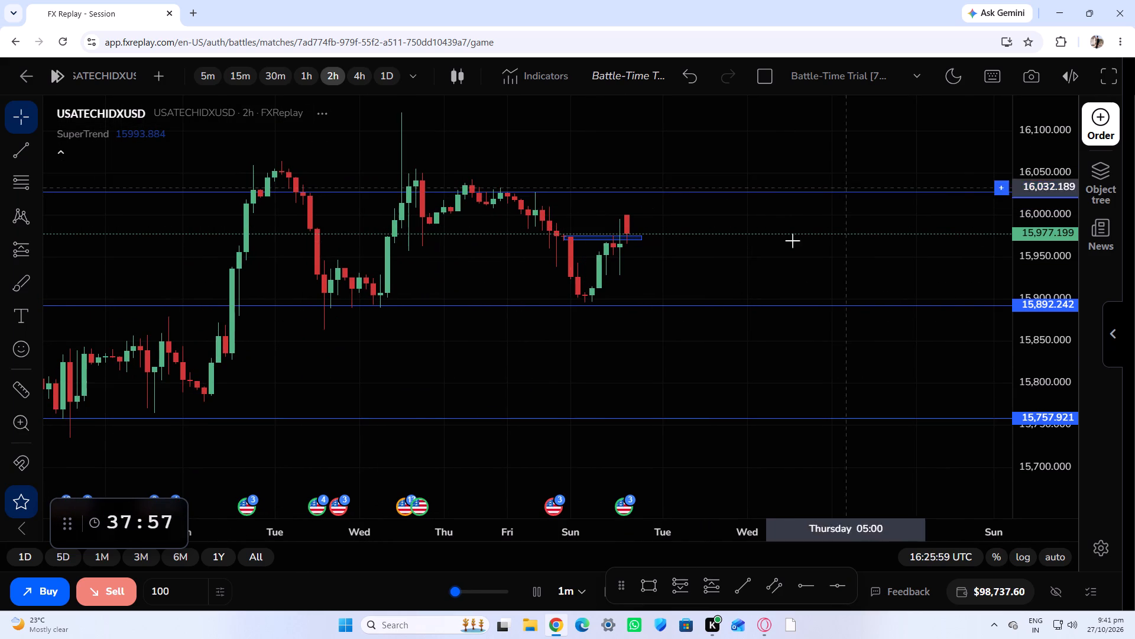
Shift the remaining blue rectangle zone near 15,975 slightly forward in time so it ends at Monday 21:00.
scroll(781, 246, up, 2)
drag(781, 246, 781, 282)
drag(633, 276, 643, 276)
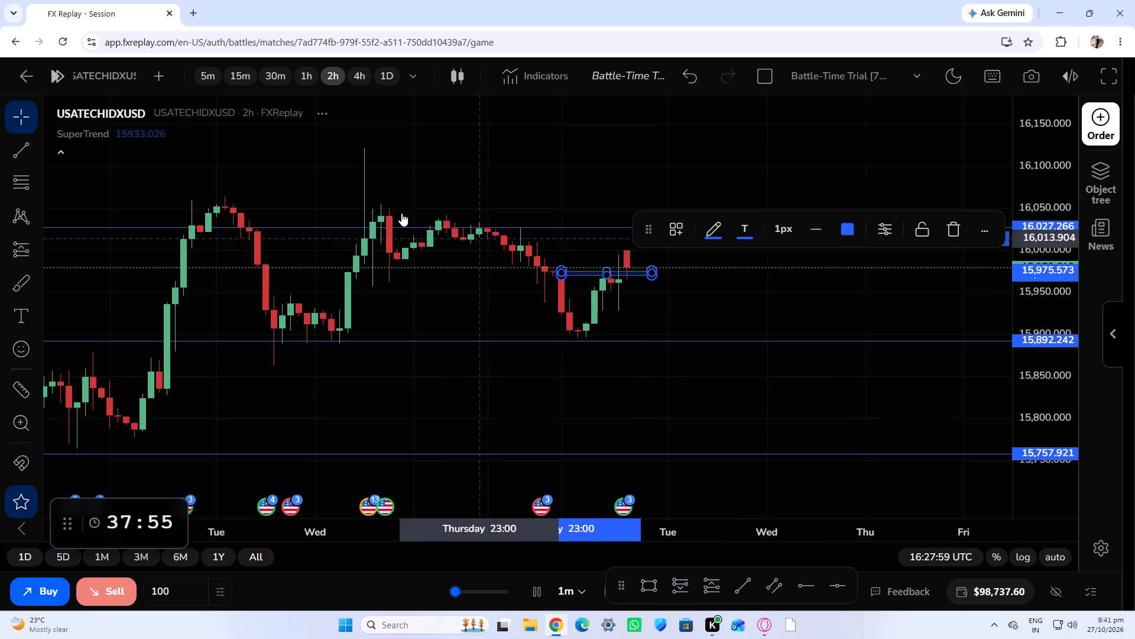
Return the chart to the 15m timeframe and bring the recent candles and price levels into view.
click(235, 76)
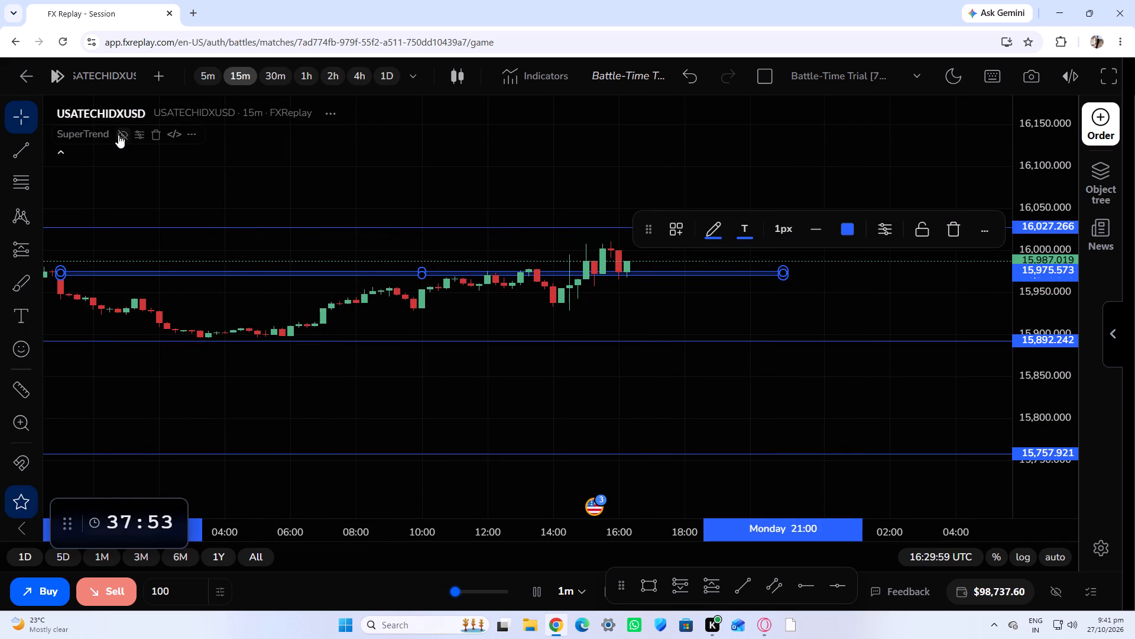
scroll(395, 157, down, 7)
scroll(510, 164, down, 7)
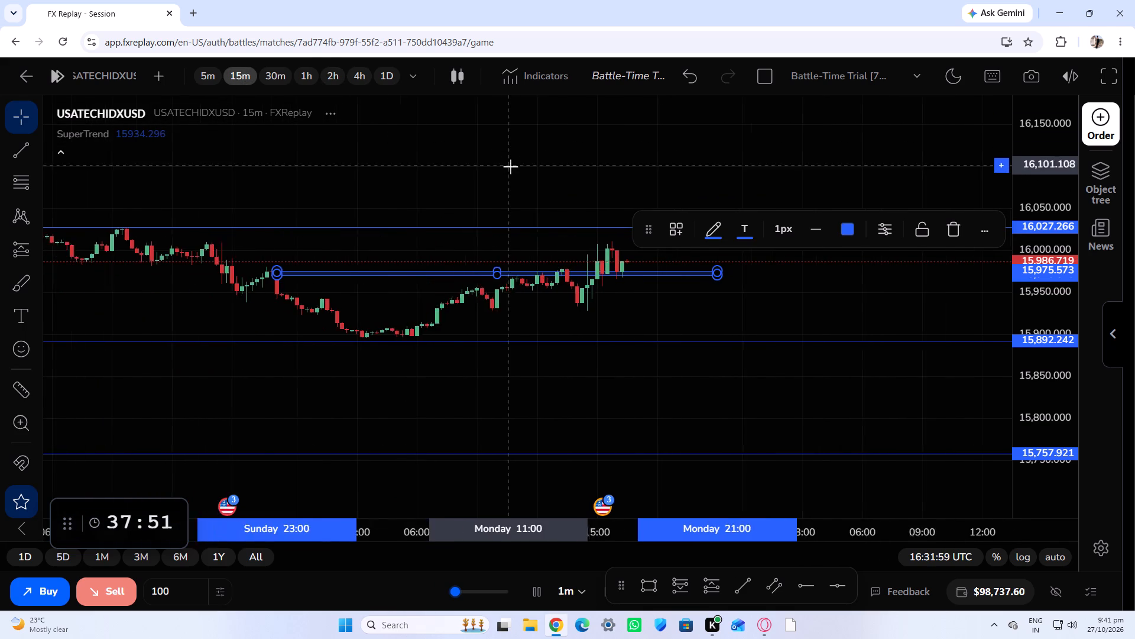
scroll(510, 166, down, 8)
drag(516, 178, 479, 254)
scroll(500, 205, down, 1)
scroll(634, 277, up, 6)
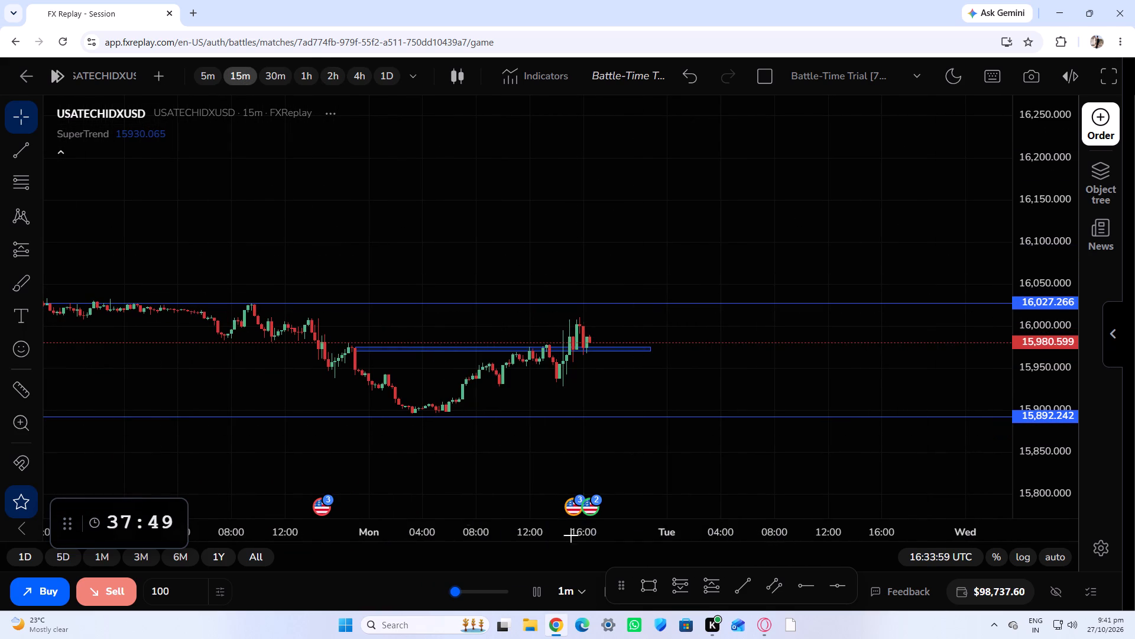
Raise the replay speed to 16x per sec and follow price towards the 16,027 line.
drag(475, 590, 576, 592)
scroll(706, 436, down, 3)
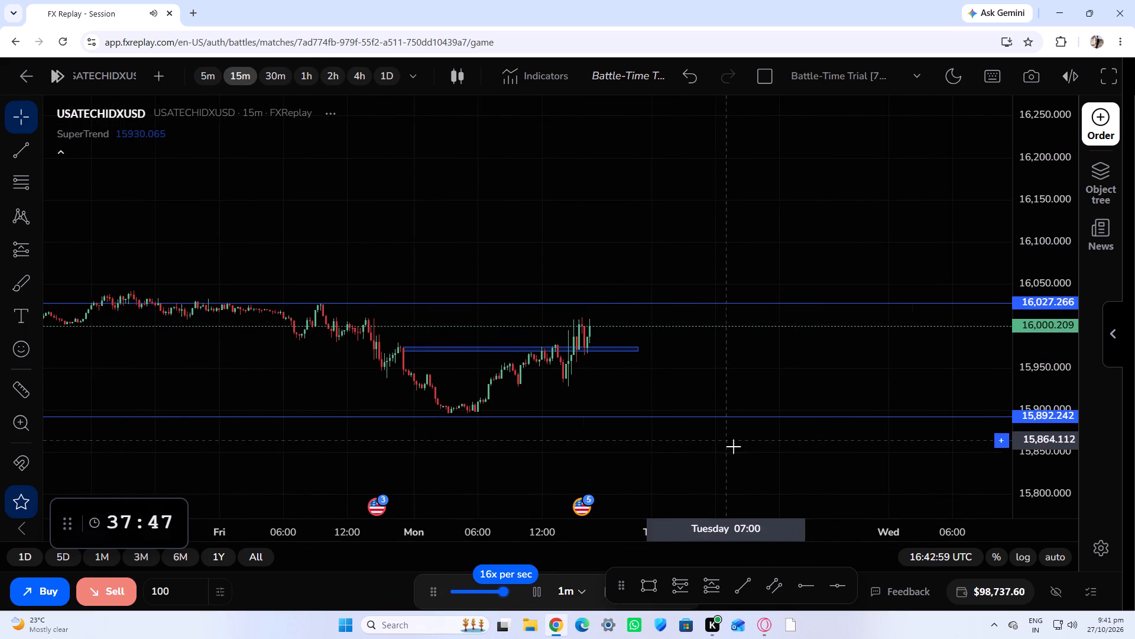
drag(735, 445, 735, 382)
scroll(735, 382, up, 2)
scroll(628, 407, up, 2)
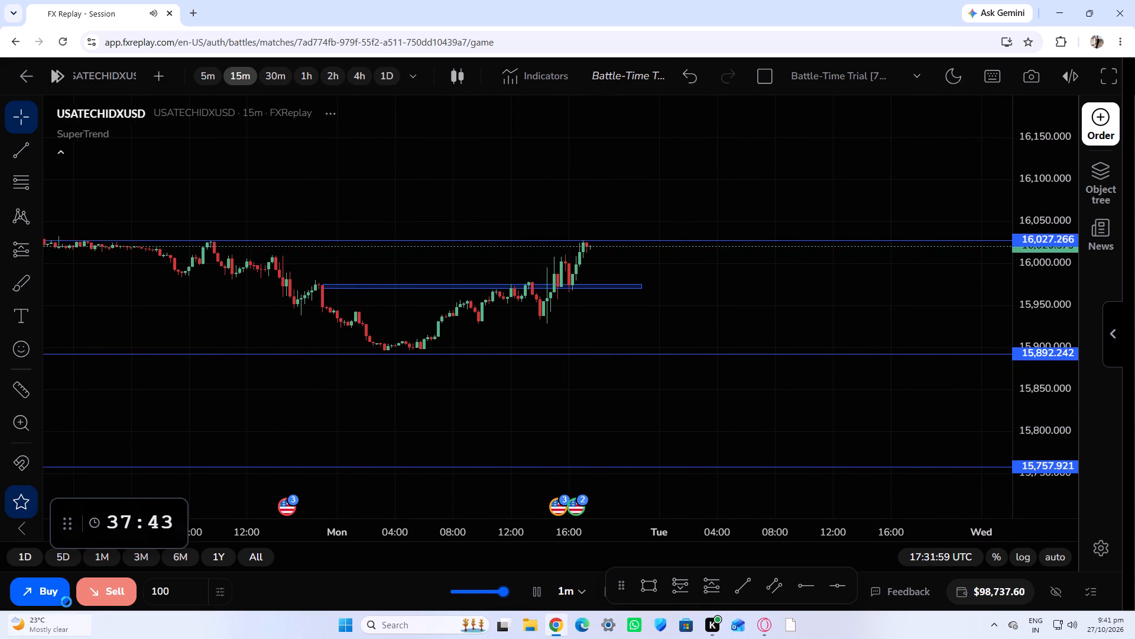
Dismiss the Widgets board covering the chart.
click(773, 180)
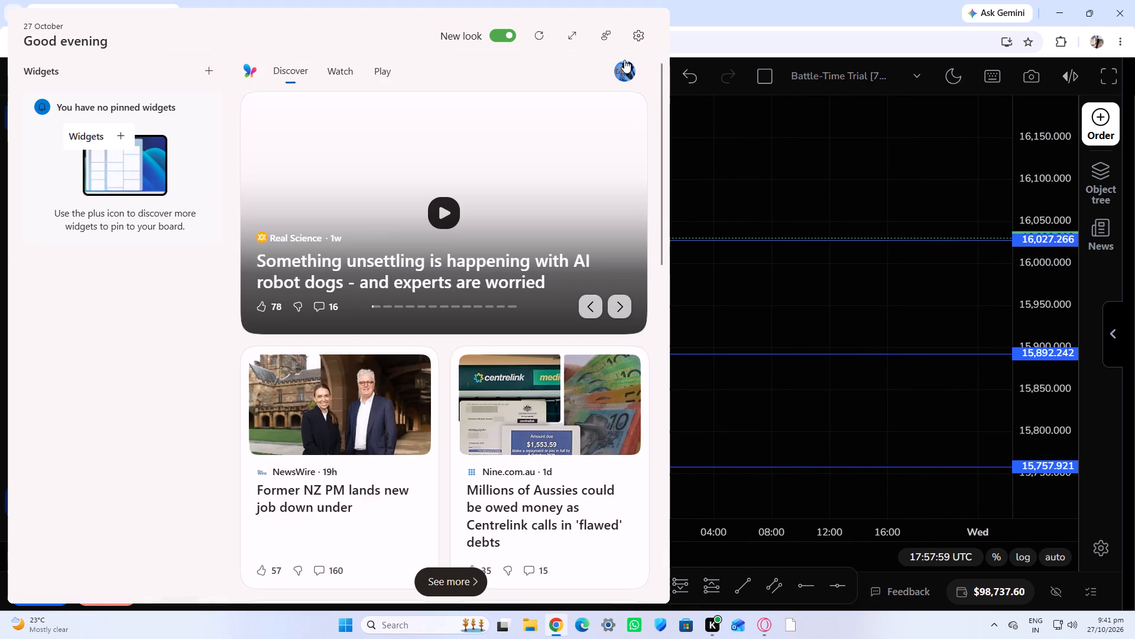
click(739, 206)
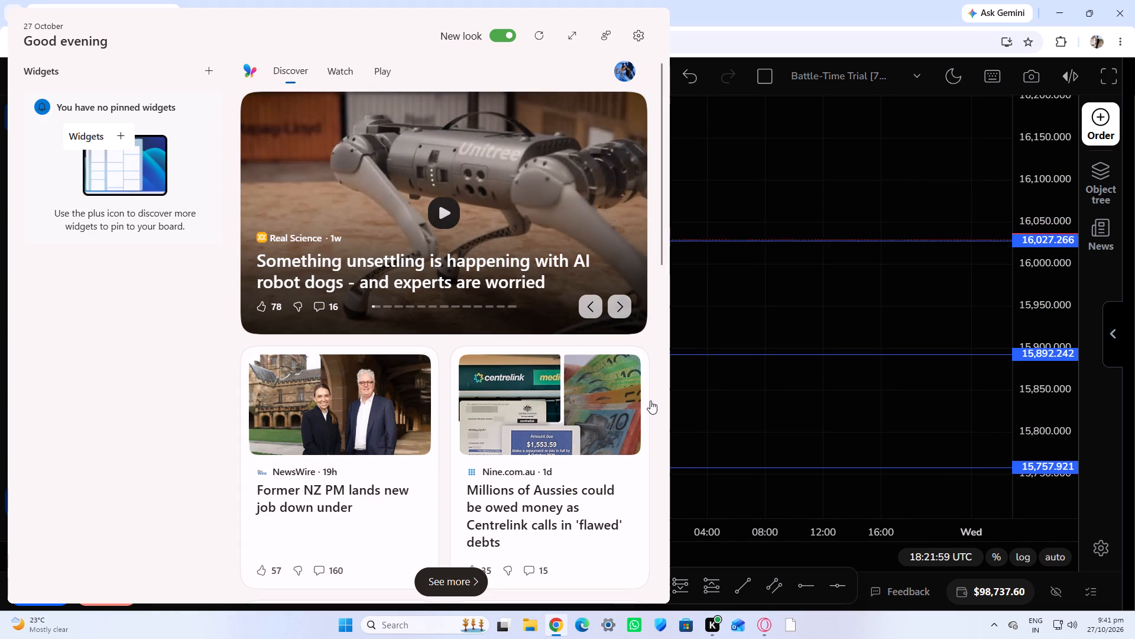
click(814, 233)
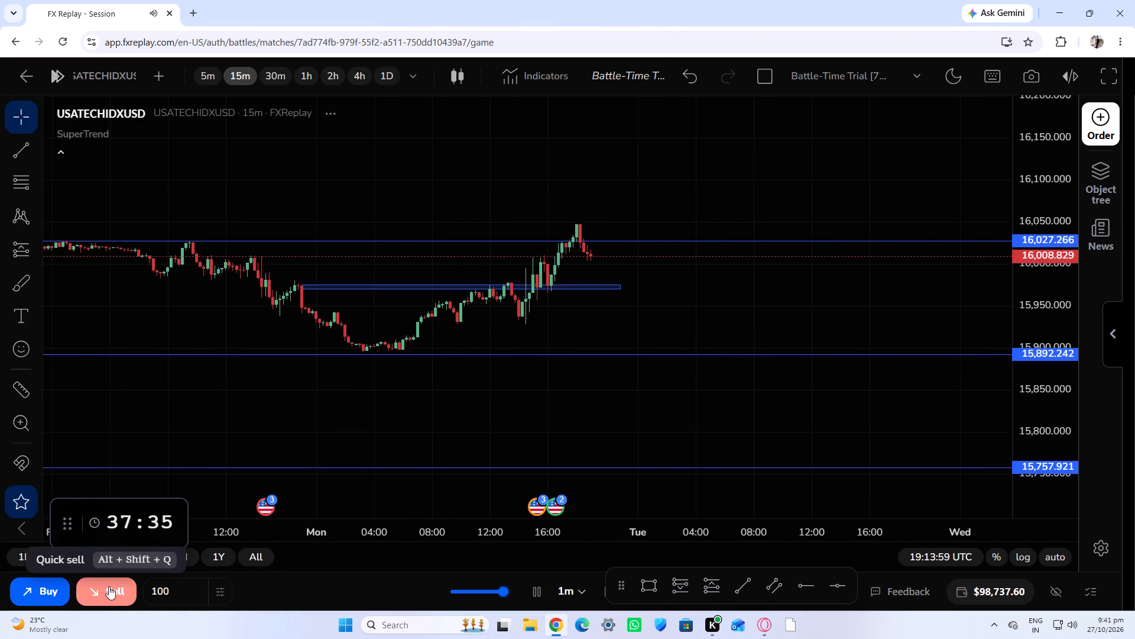
Place a market sell order for 100 units after price falls back below the 16,027 line.
click(109, 586)
click(852, 538)
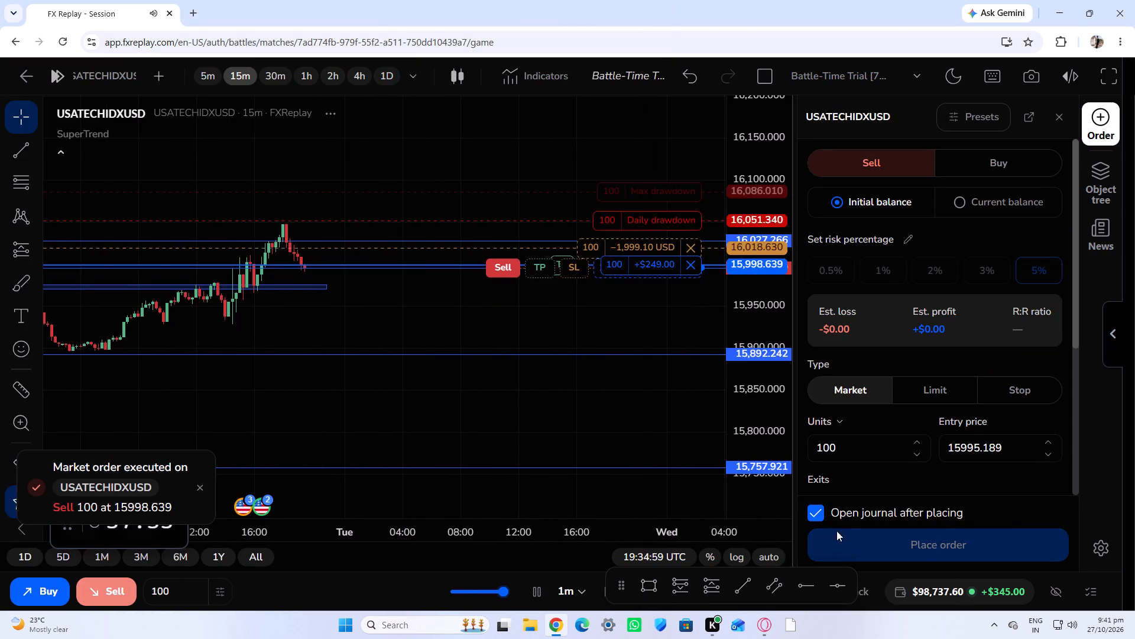
drag(809, 338, 784, 325)
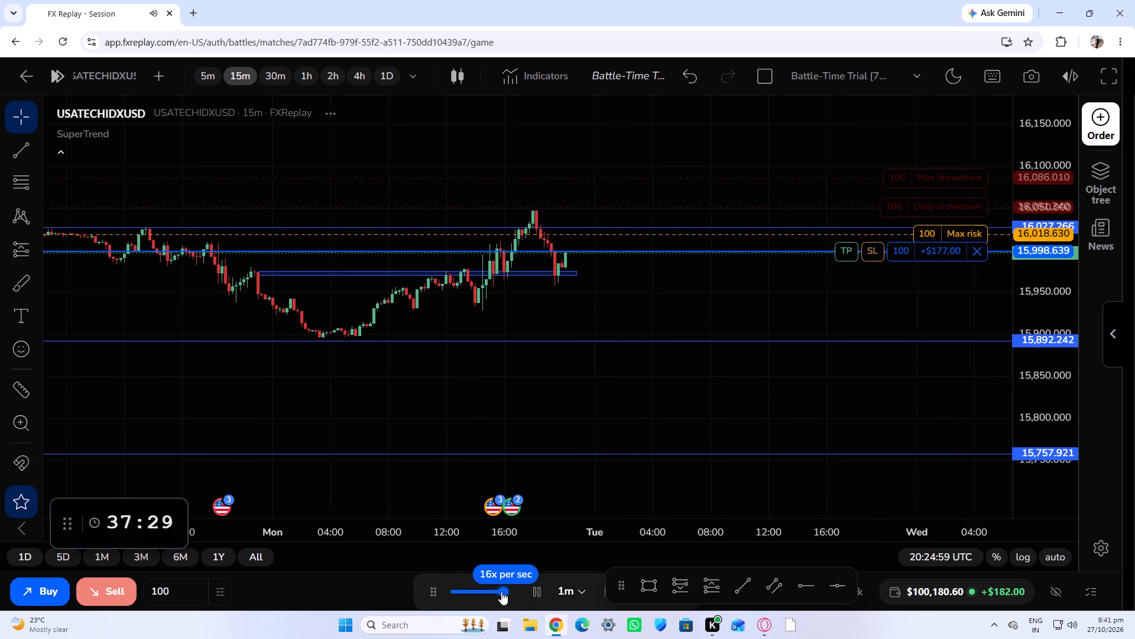
Slow the replay speed to 1x per sec.
drag(502, 589, 410, 595)
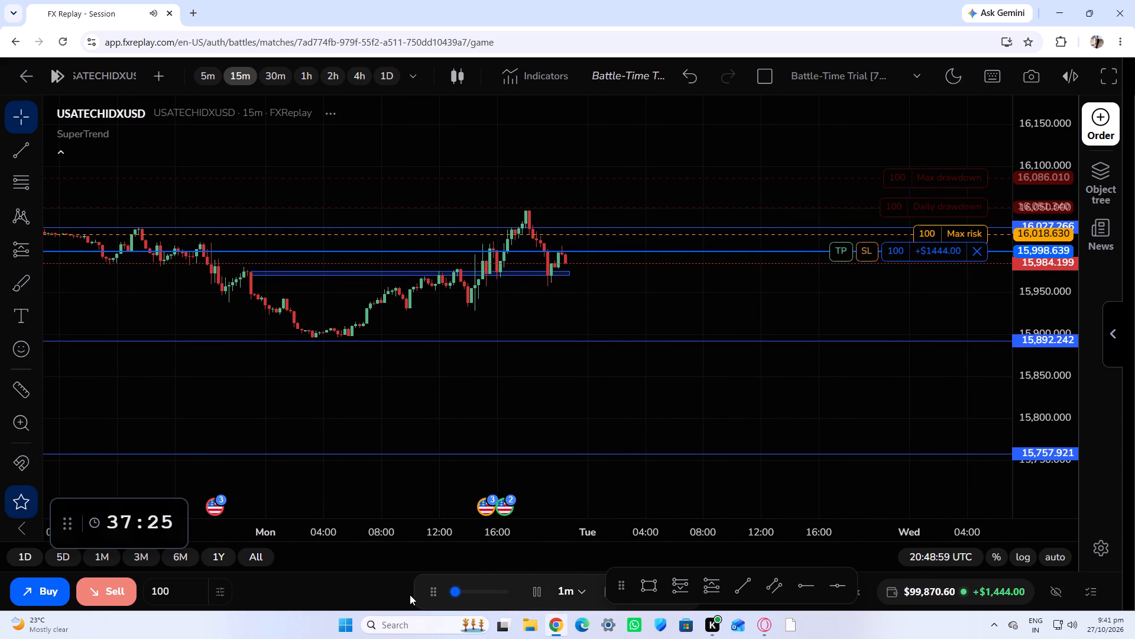
Monitor the Time Trial leaderboard standings and the chart while the sell position runs.
click(1111, 324)
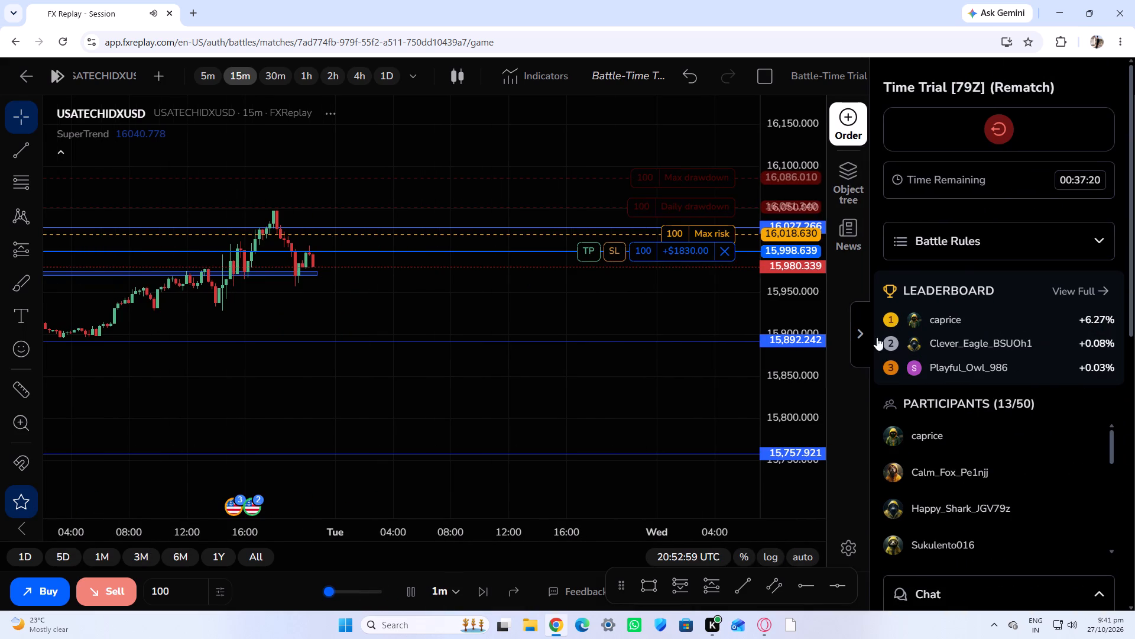
scroll(607, 375, down, 2)
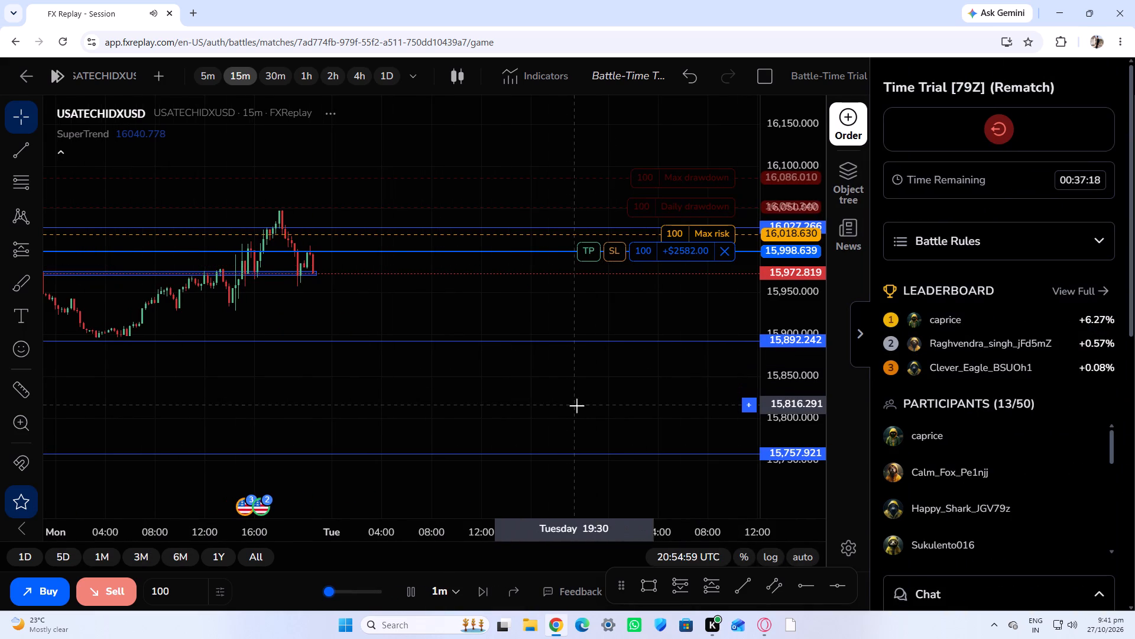
drag(578, 405, 587, 403)
scroll(580, 405, up, 1)
click(860, 339)
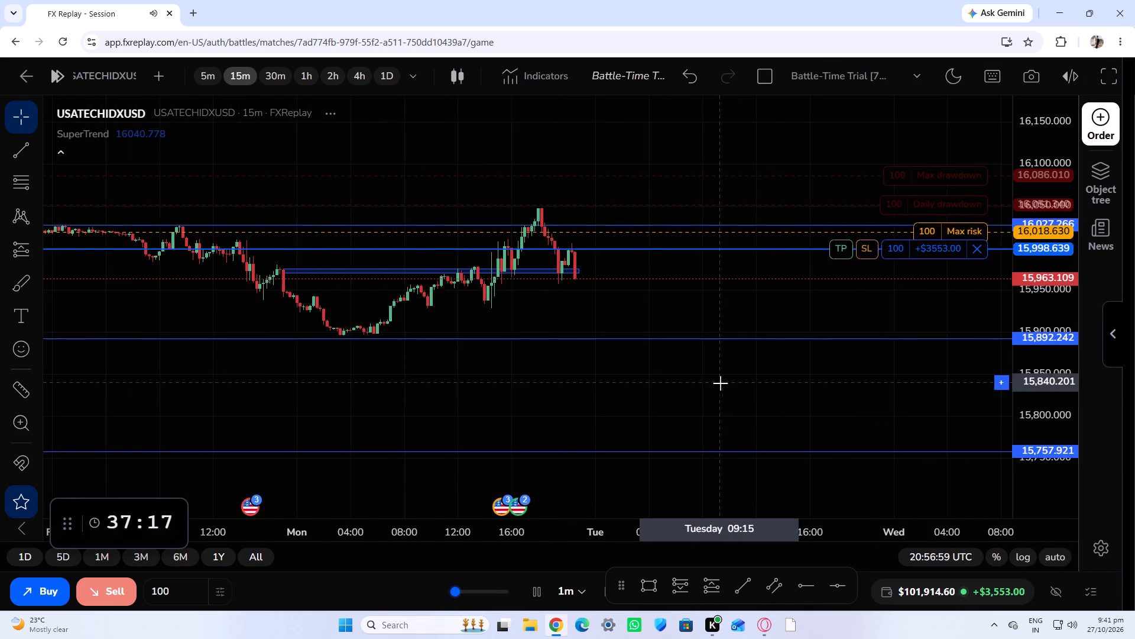
scroll(721, 383, up, 2)
drag(732, 404, 719, 392)
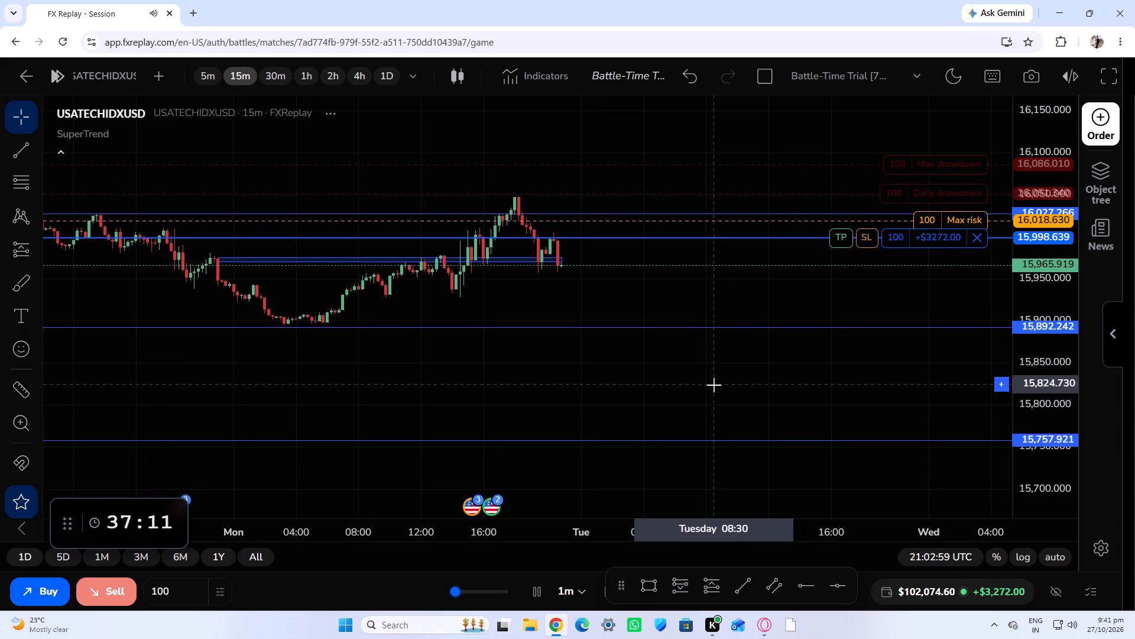
click(1118, 339)
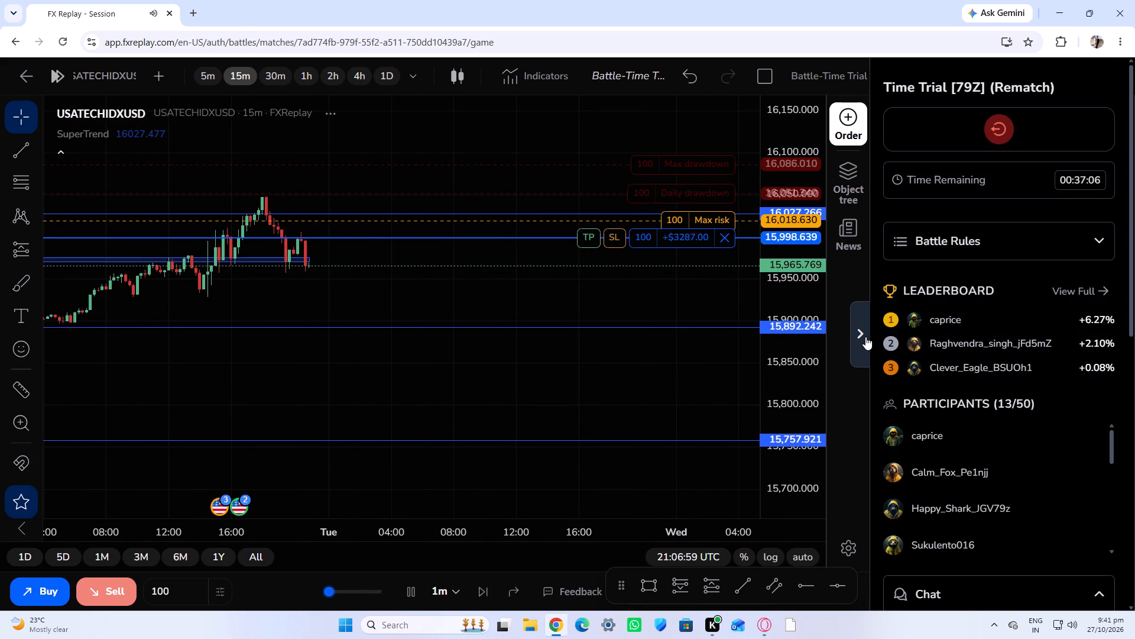
Collapse the leaderboard panel and fast-forward the replay at up to 16x per sec before slowing it back to minimum speed.
click(865, 337)
scroll(749, 378, up, 3)
drag(705, 383, 704, 378)
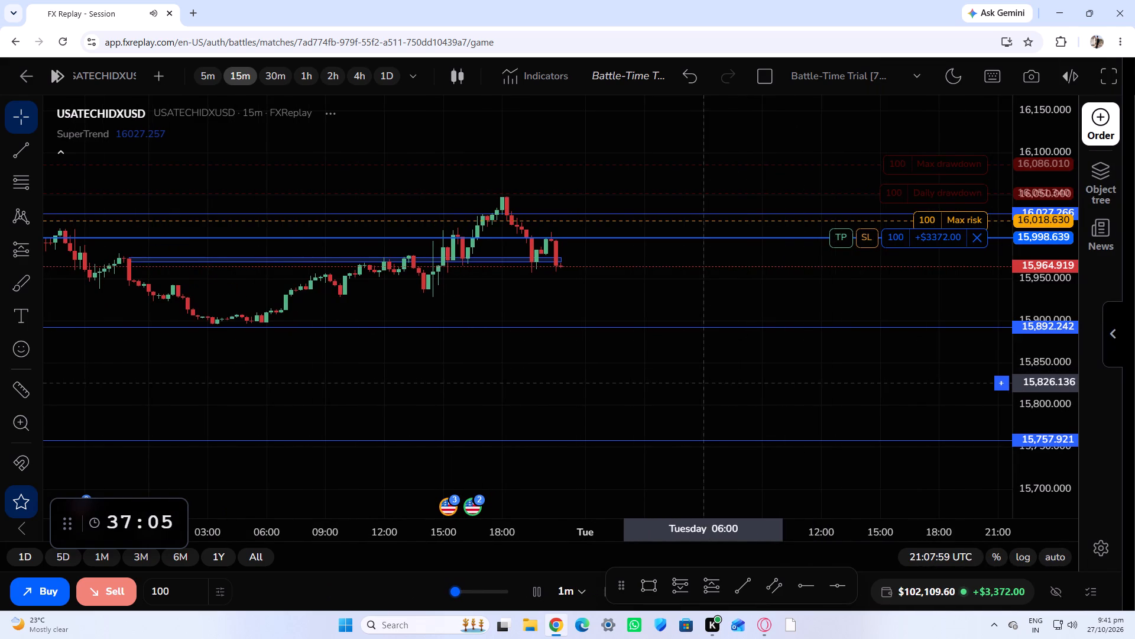
drag(704, 378, 704, 368)
drag(454, 590, 521, 598)
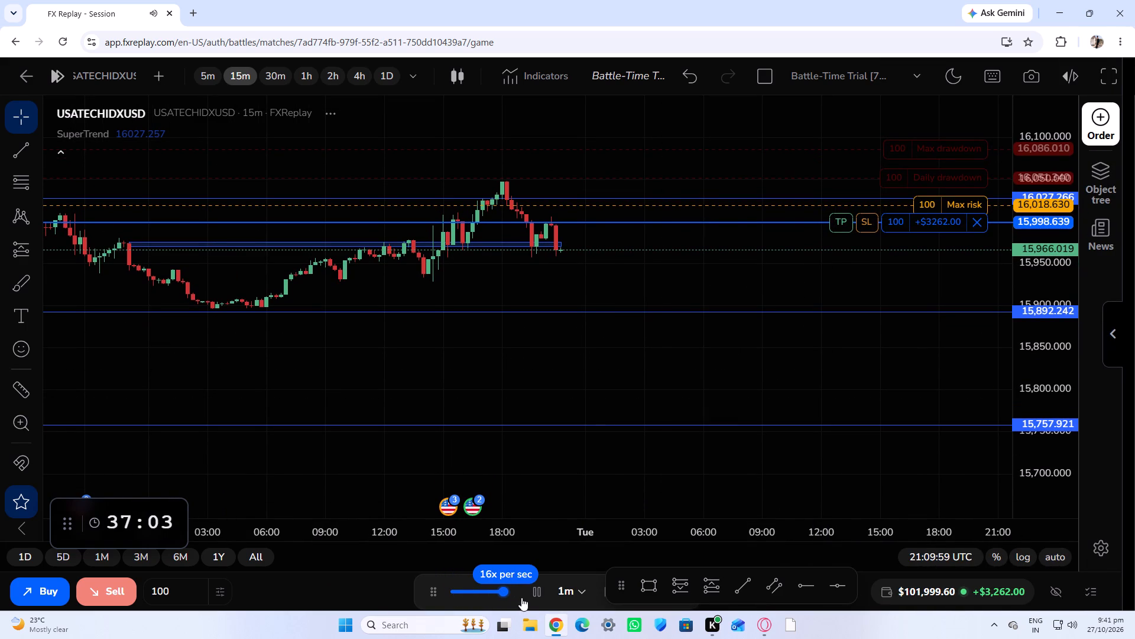
drag(521, 598, 518, 602)
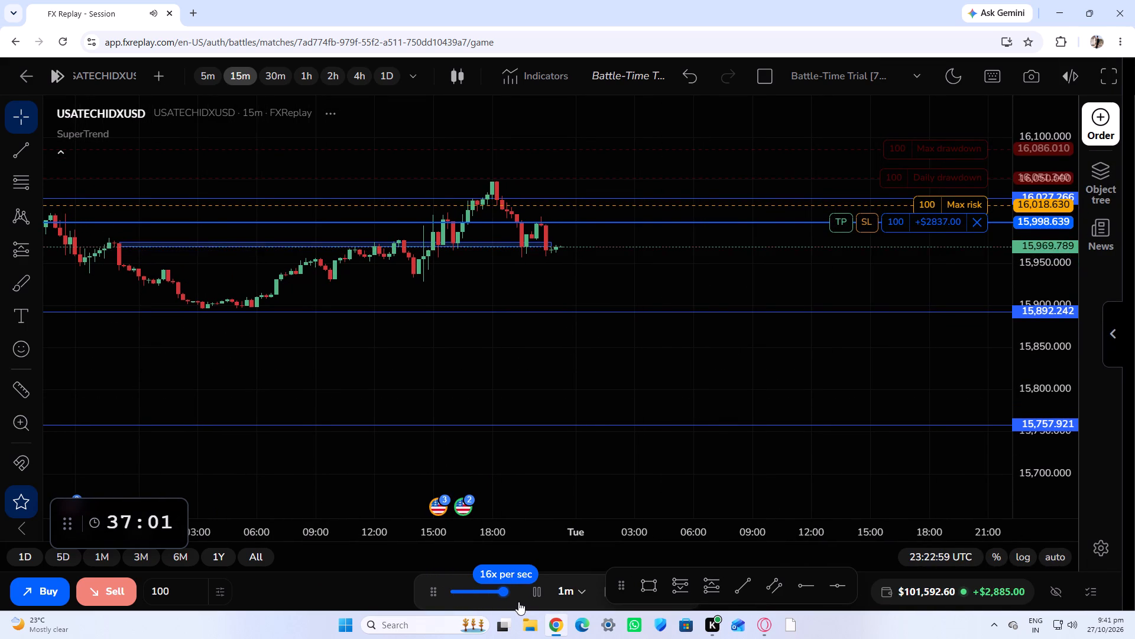
drag(518, 602, 458, 620)
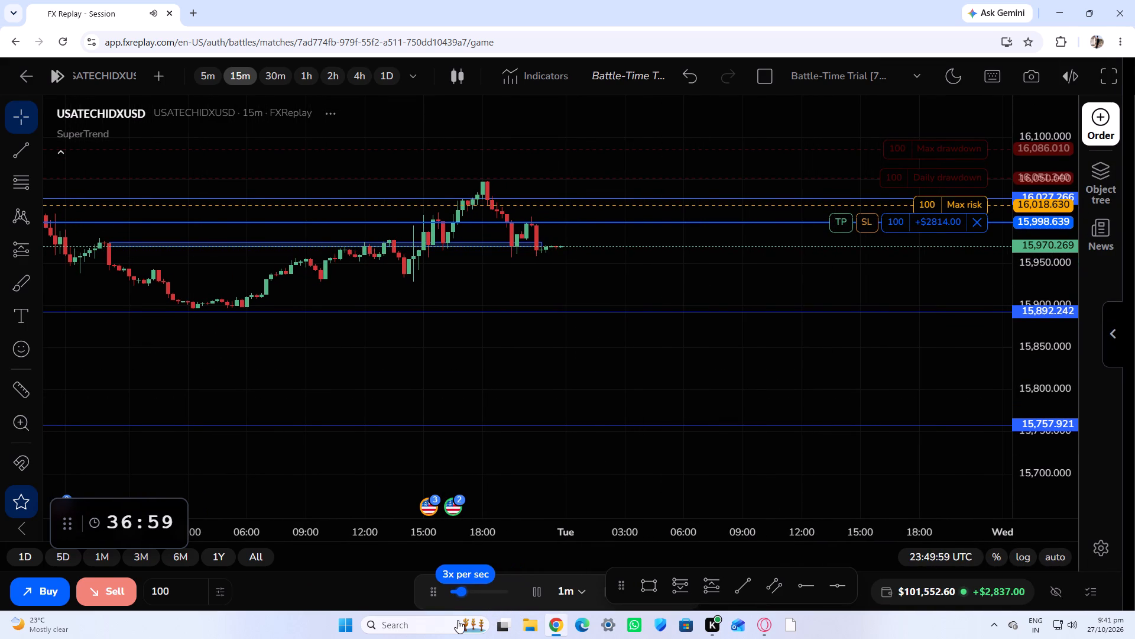
drag(458, 620, 415, 623)
Draw a horizontal line at about 16,040, across the late-week highs left of the current candles.
scroll(465, 501, down, 2)
scroll(533, 466, down, 1)
scroll(656, 419, up, 3)
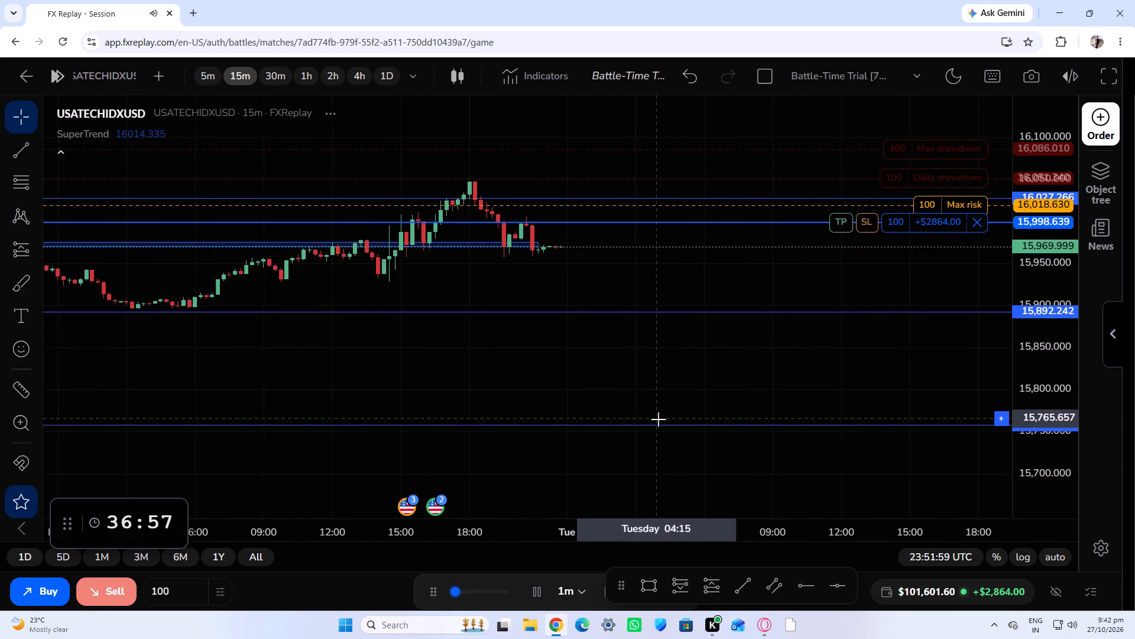
drag(644, 373, 648, 421)
scroll(647, 420, down, 19)
drag(637, 417, 662, 424)
scroll(653, 425, down, 5)
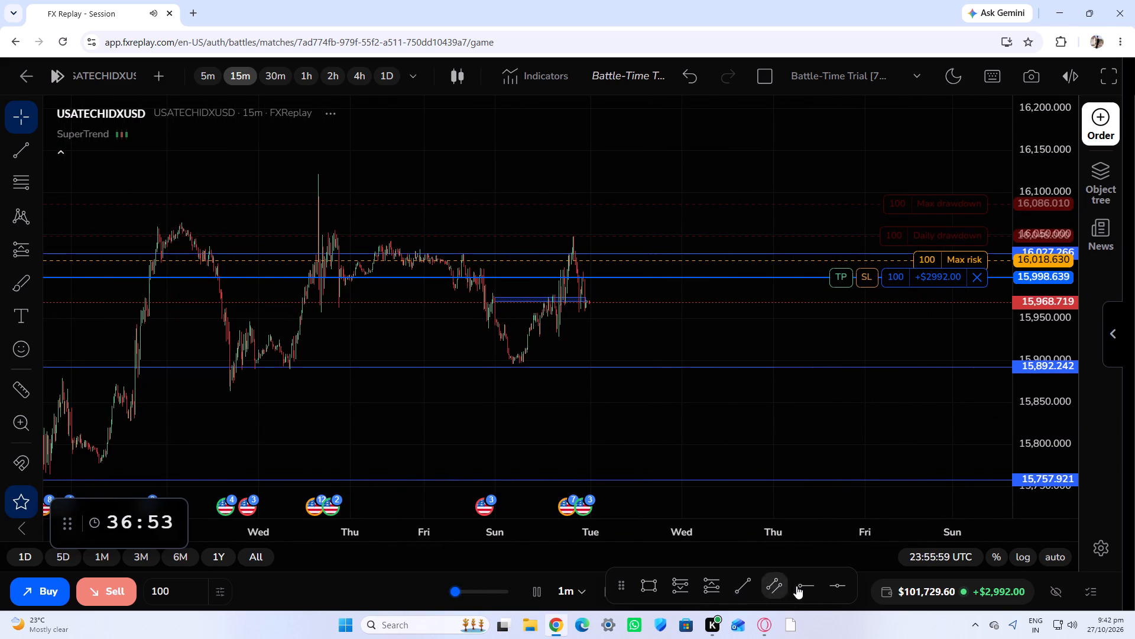
click(833, 585)
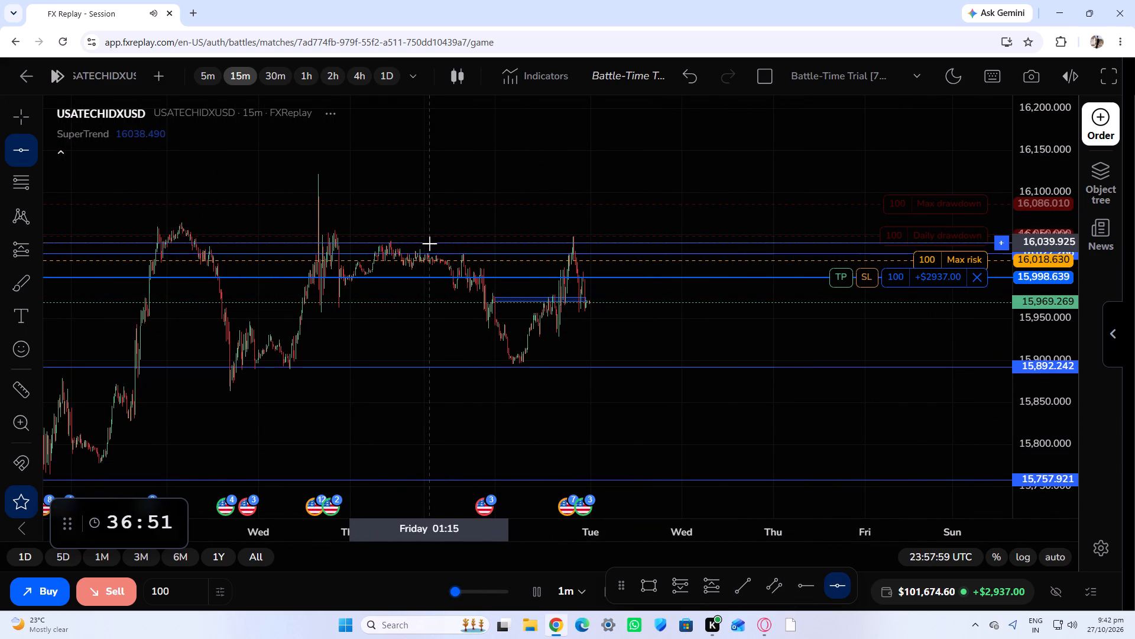
click(429, 243)
click(646, 147)
Delete the horizontal line at 16,027.266.
scroll(672, 169, up, 7)
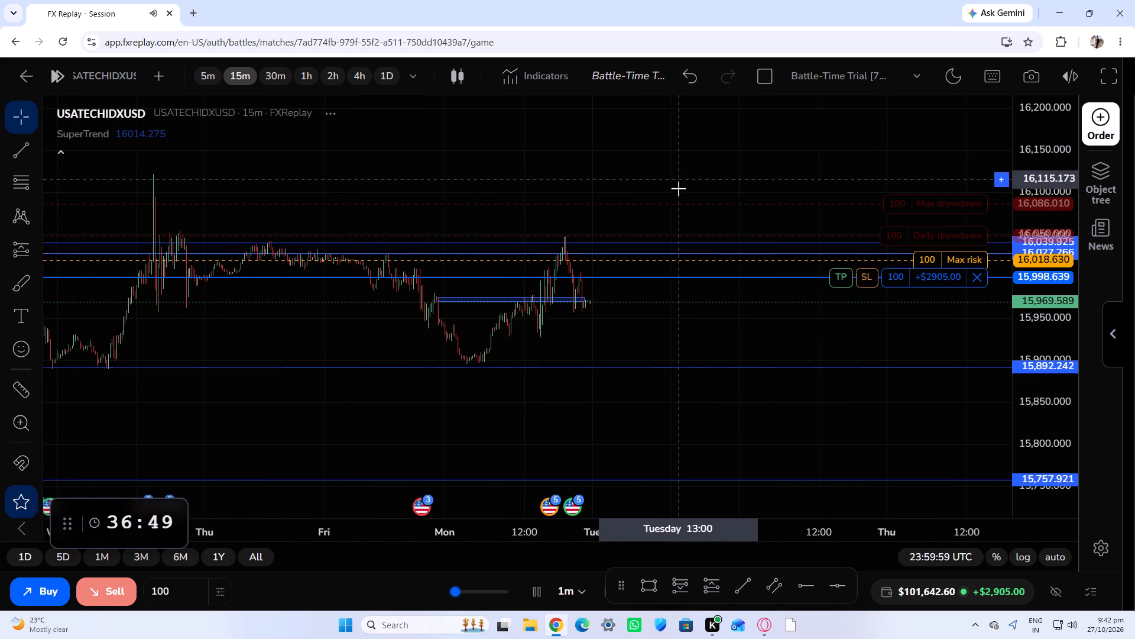
scroll(678, 188, up, 5)
click(683, 204)
scroll(657, 315, up, 5)
drag(649, 331, 681, 394)
scroll(681, 394, up, 4)
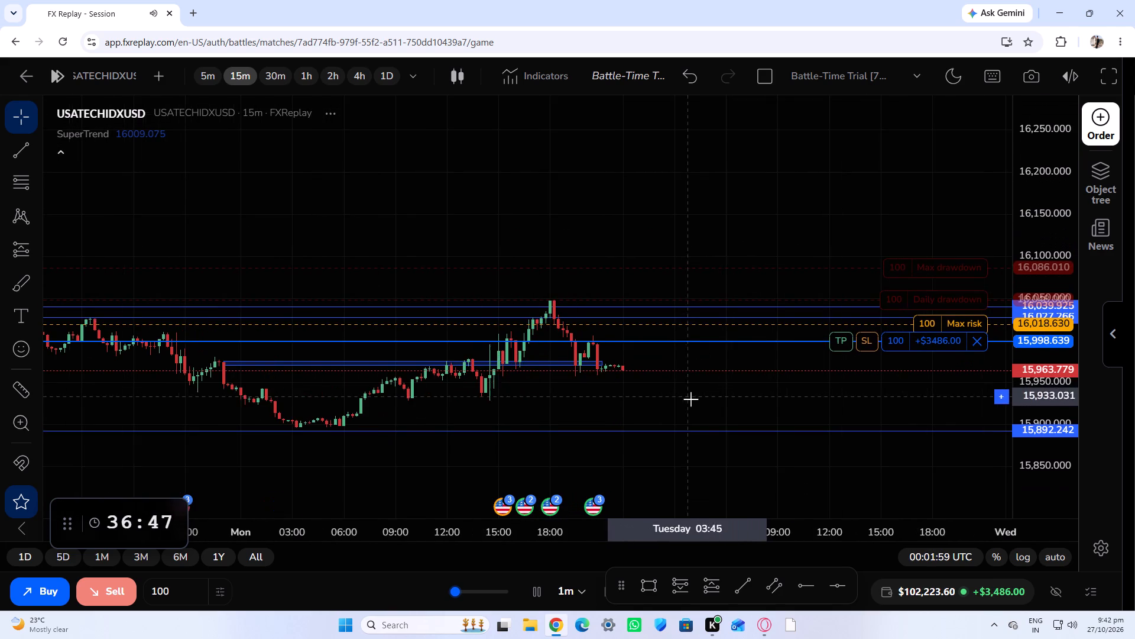
drag(690, 401, 698, 413)
click(633, 329)
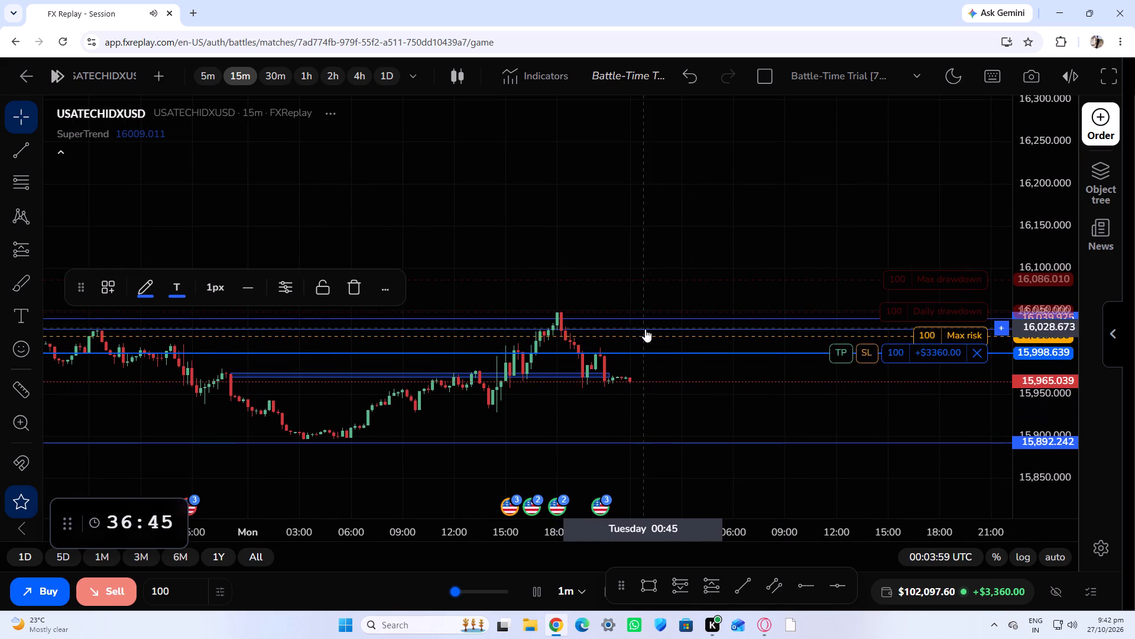
click(343, 289)
Examine the latest candles between the 15,998.639 sell entry and the 15,892.242 line at an expanded price scale.
drag(1038, 431, 971, 91)
scroll(1001, 286, up, 1)
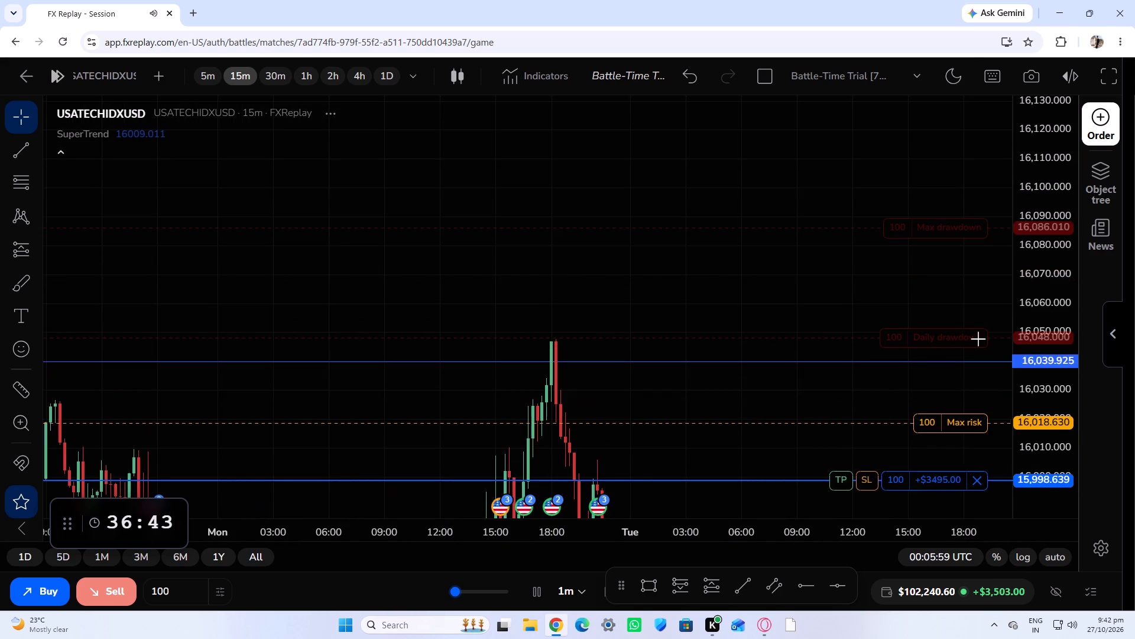
drag(769, 427, 777, 156)
scroll(775, 308, up, 4)
scroll(631, 376, up, 3)
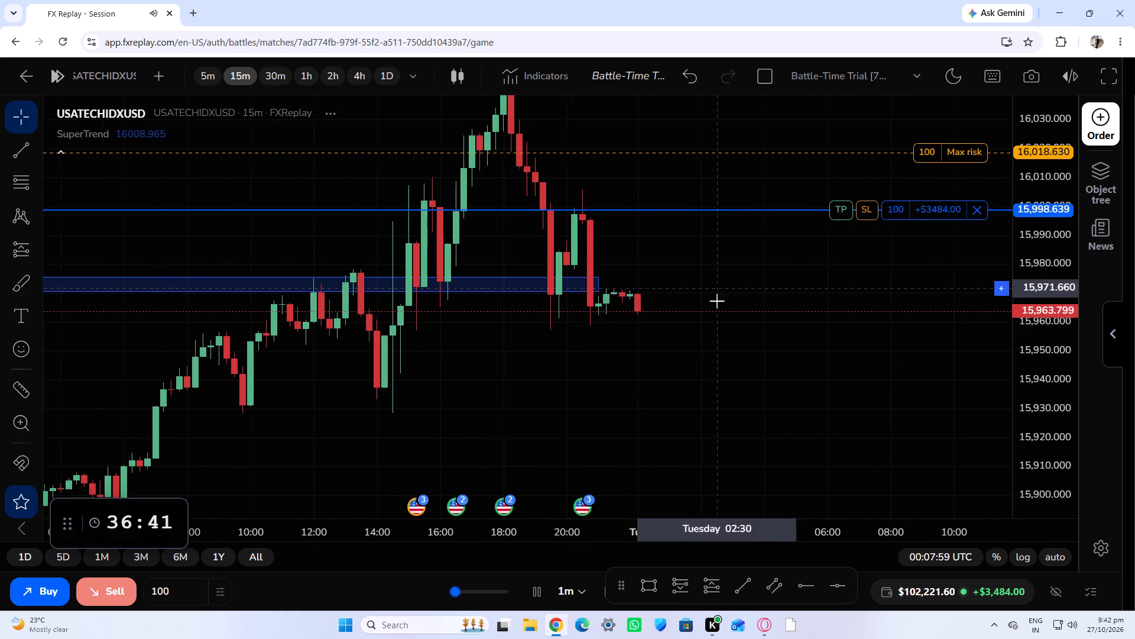
drag(614, 420, 682, 345)
scroll(612, 411, down, 5)
scroll(697, 337, up, 3)
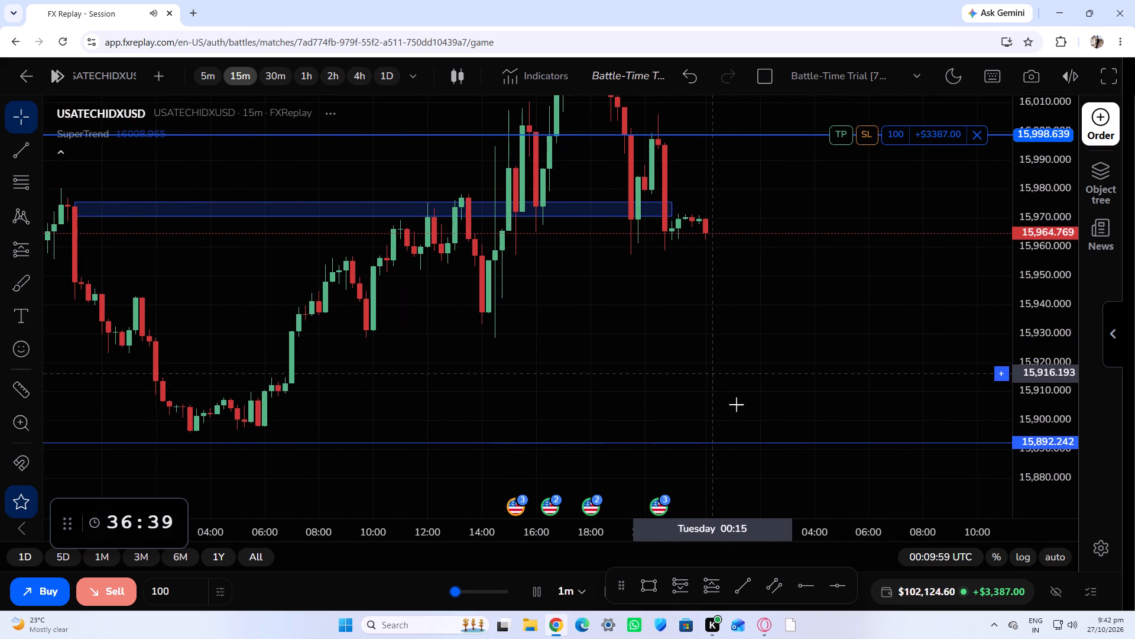
Speed up the replay to 16x per sec.
drag(451, 593, 507, 579)
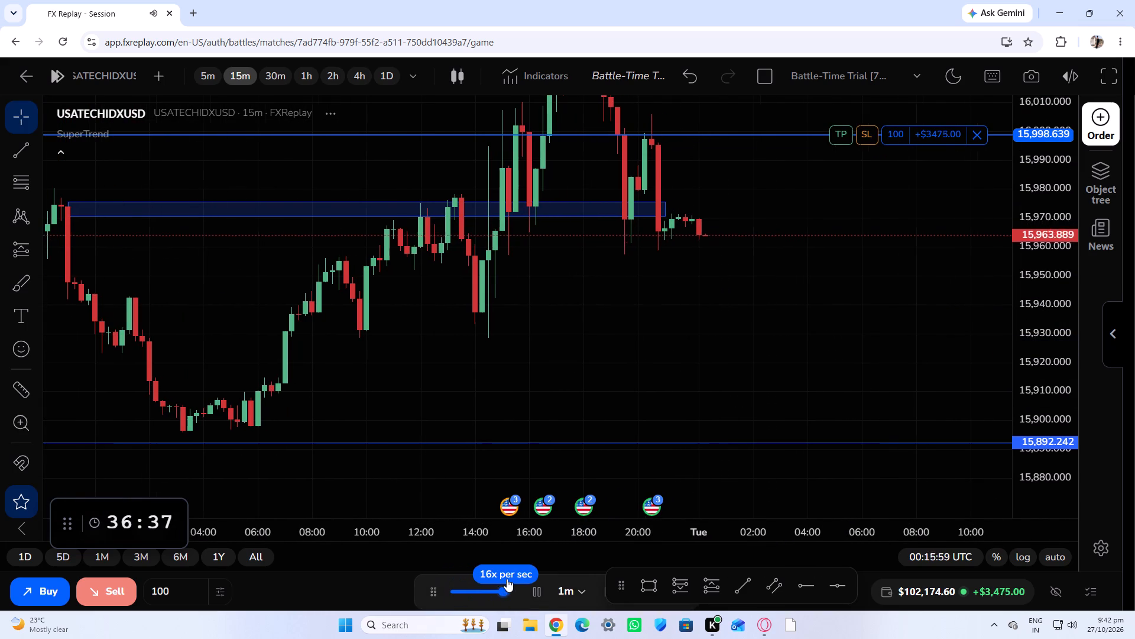
drag(507, 579, 511, 582)
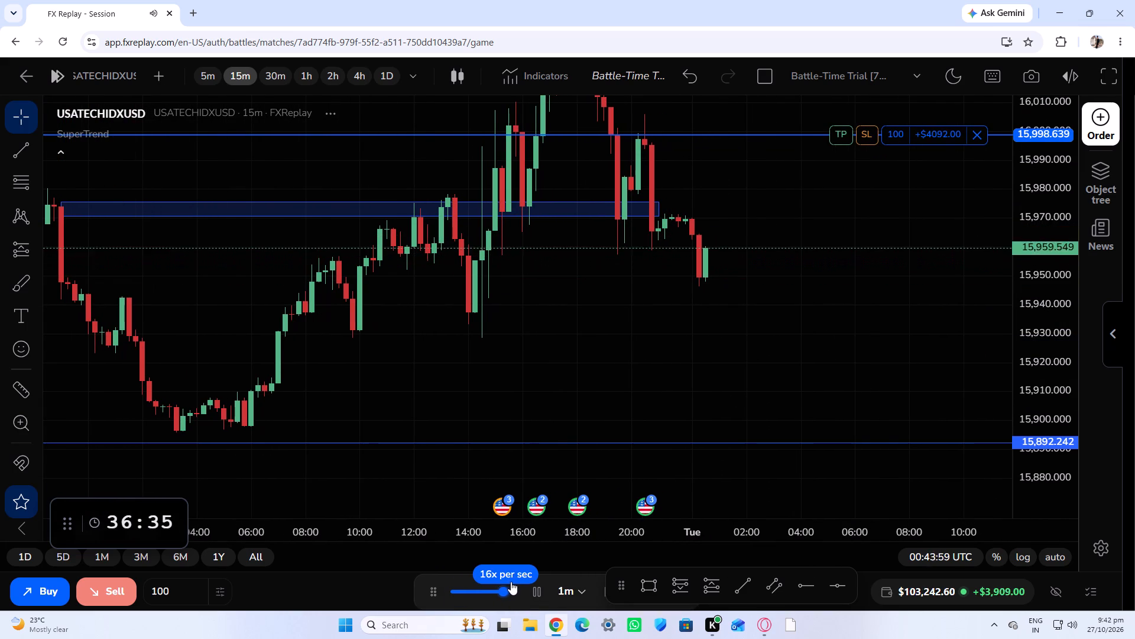
drag(511, 582, 511, 582)
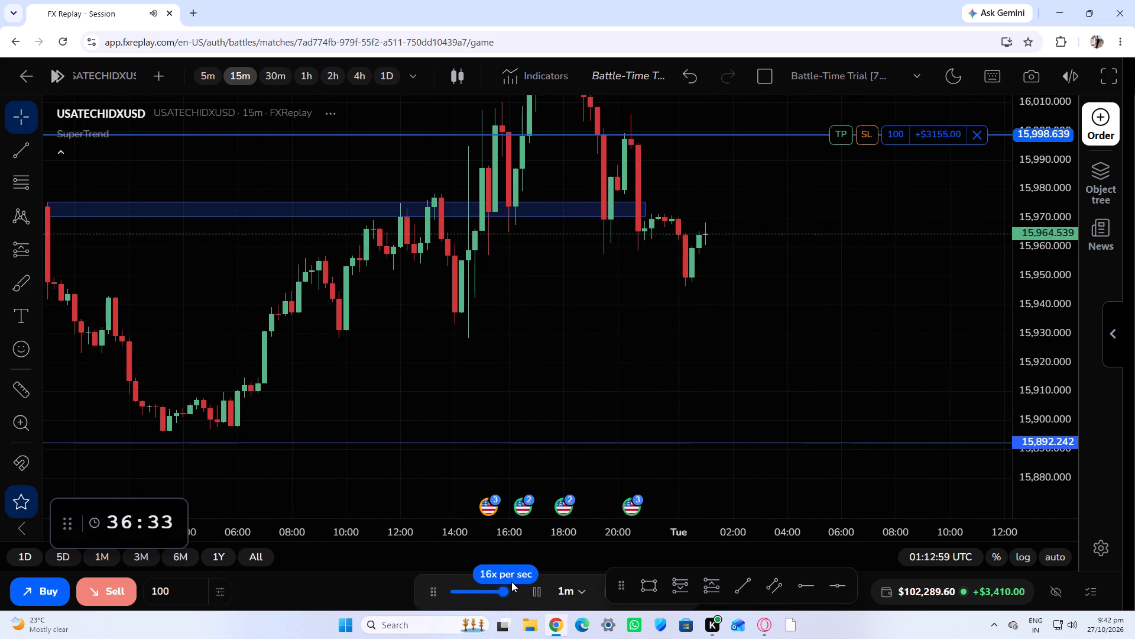
Place a second market sell order for 100 units, near 15,967.
click(103, 590)
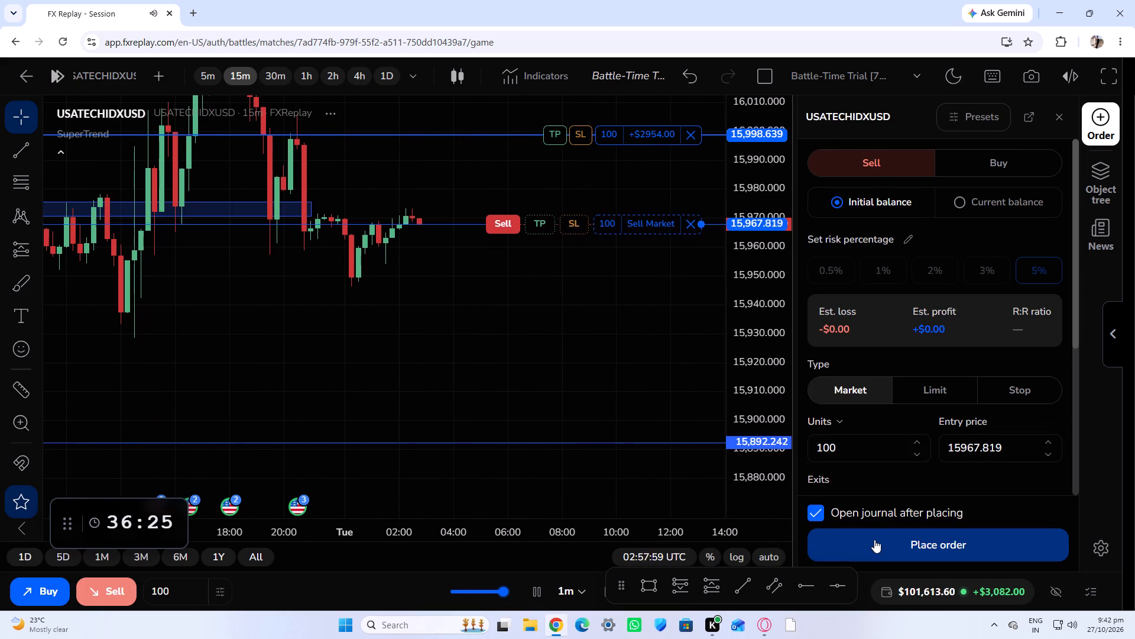
click(874, 540)
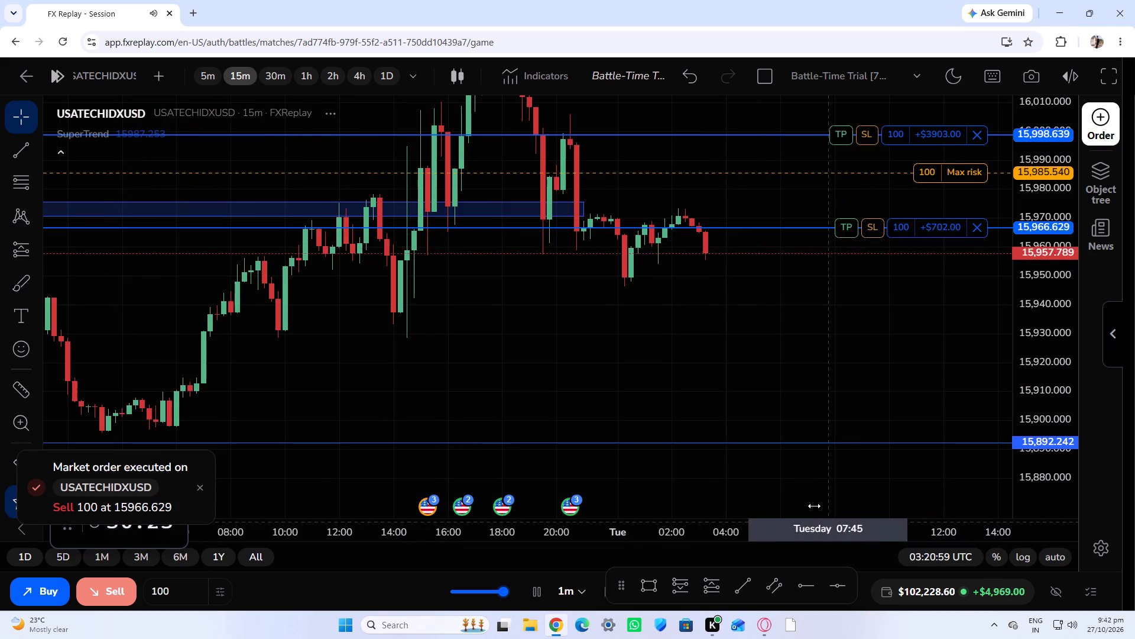
Slow the replay back to its minimum speed.
scroll(784, 352, up, 2)
drag(803, 346, 779, 347)
drag(475, 593, 403, 595)
Check the Time Trial leaderboard standings and the chart with both sell positions open.
click(1114, 335)
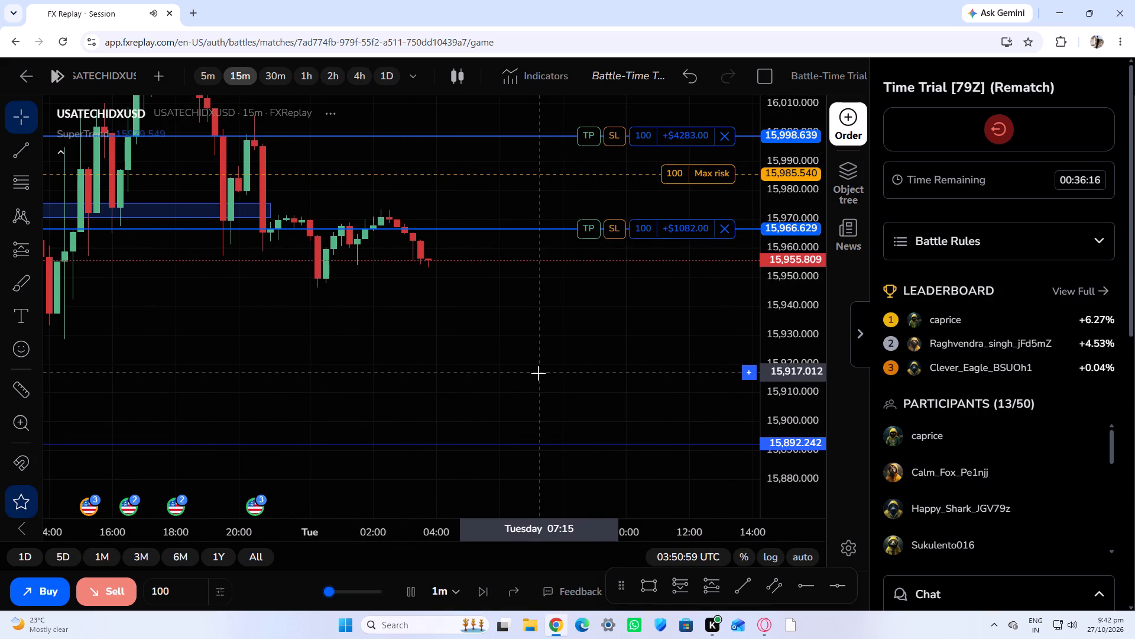
scroll(538, 373, down, 4)
drag(462, 388, 500, 375)
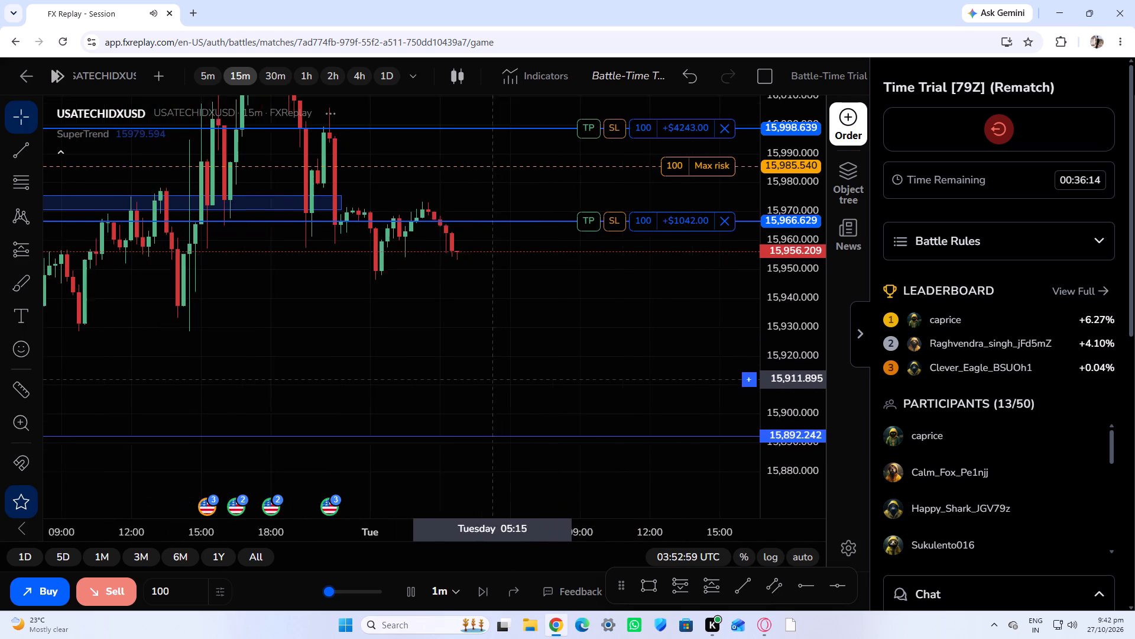
drag(500, 375, 505, 372)
Collapse the leaderboard panel and run the replay at 16x per sec while both sell positions stay open.
drag(329, 592, 375, 588)
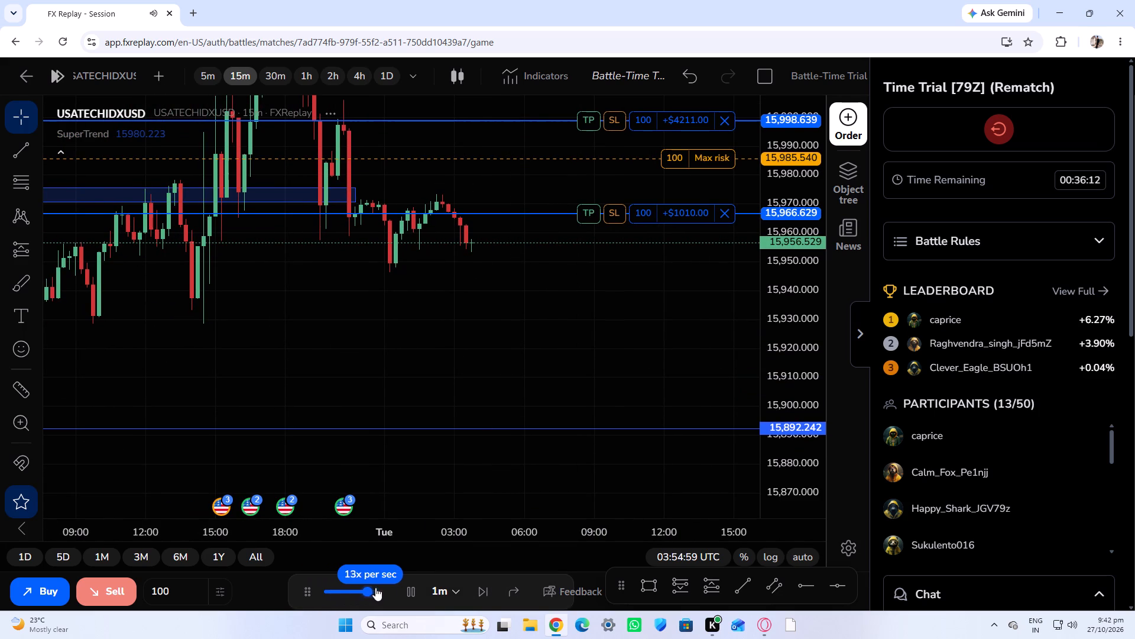
drag(375, 588, 395, 585)
click(858, 343)
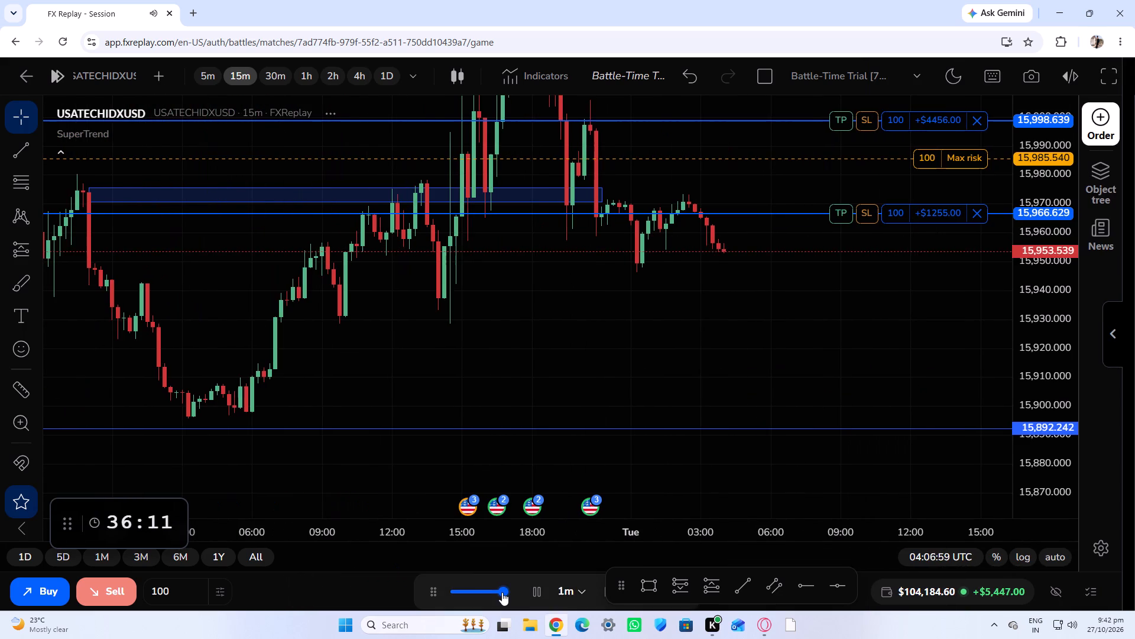
drag(502, 592, 508, 596)
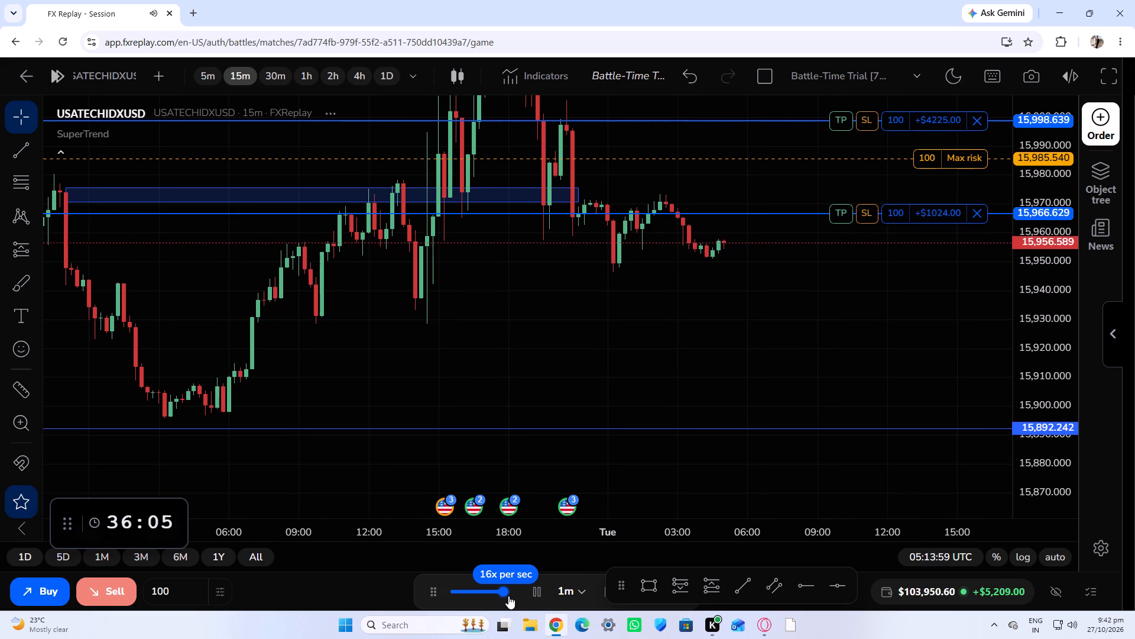
drag(508, 596, 505, 596)
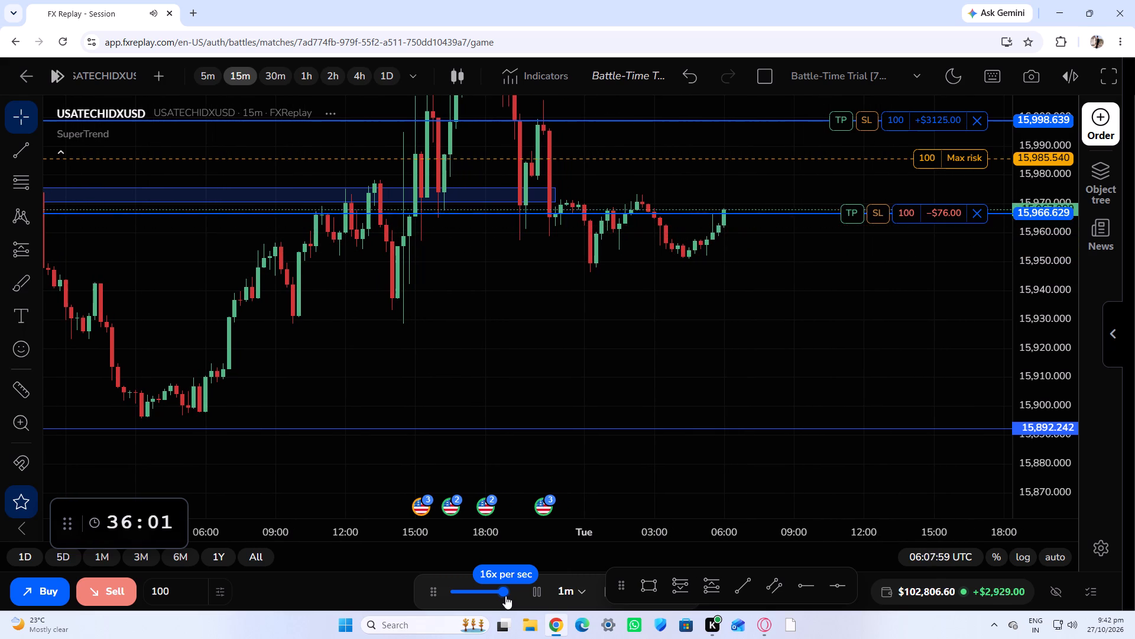
drag(505, 596, 505, 596)
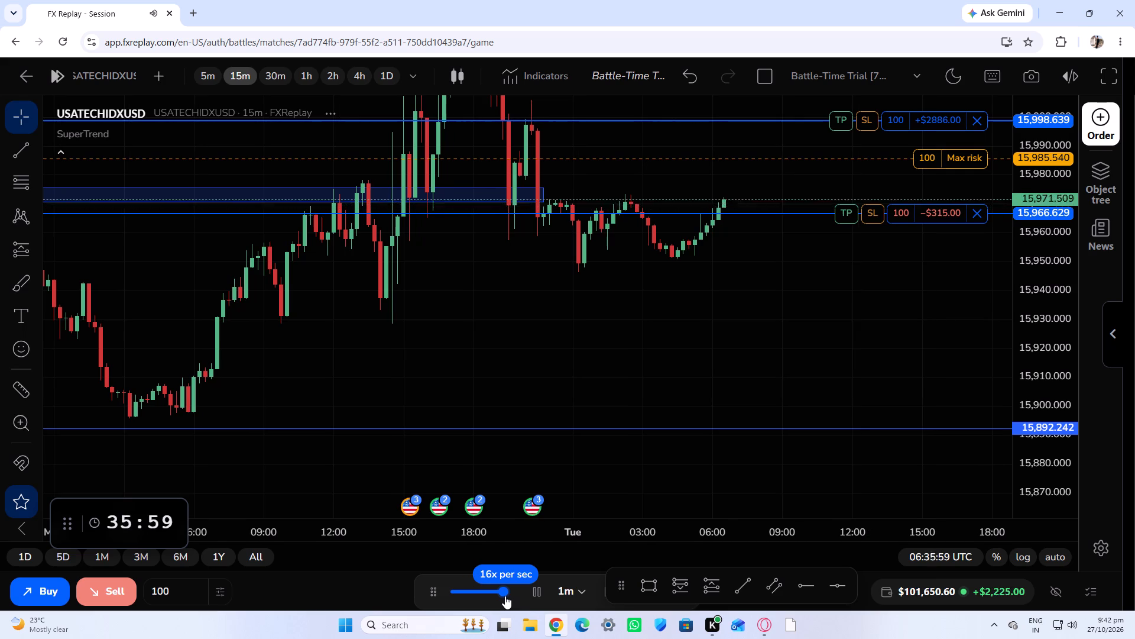
drag(505, 596, 504, 596)
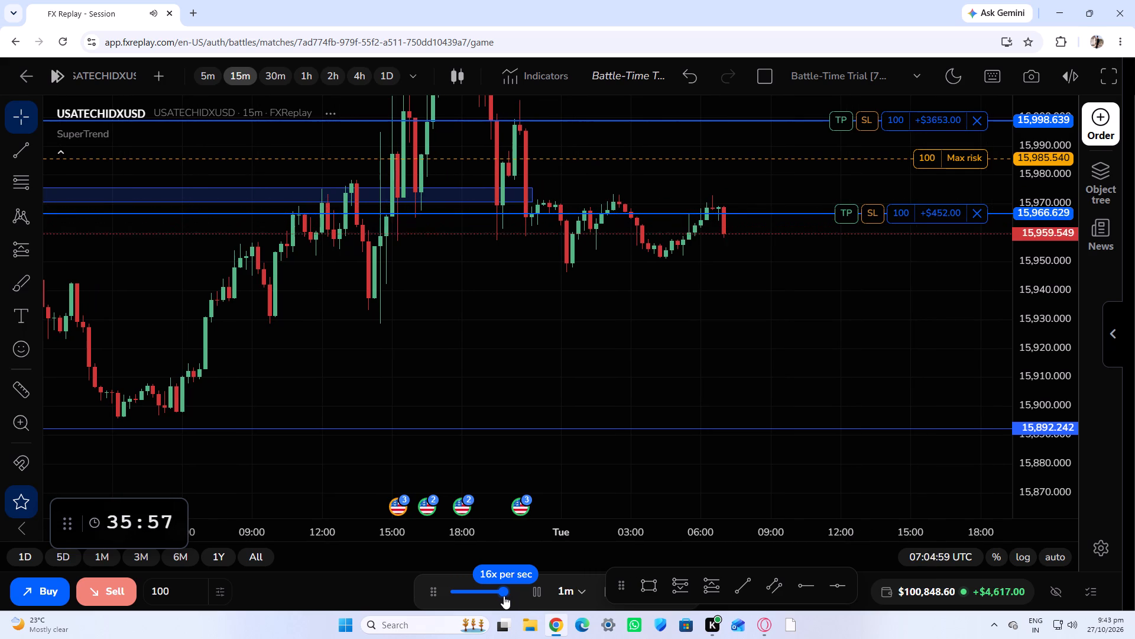
Slow the replay to its minimum speed after price drops sharply below both sell entries.
drag(504, 596, 476, 601)
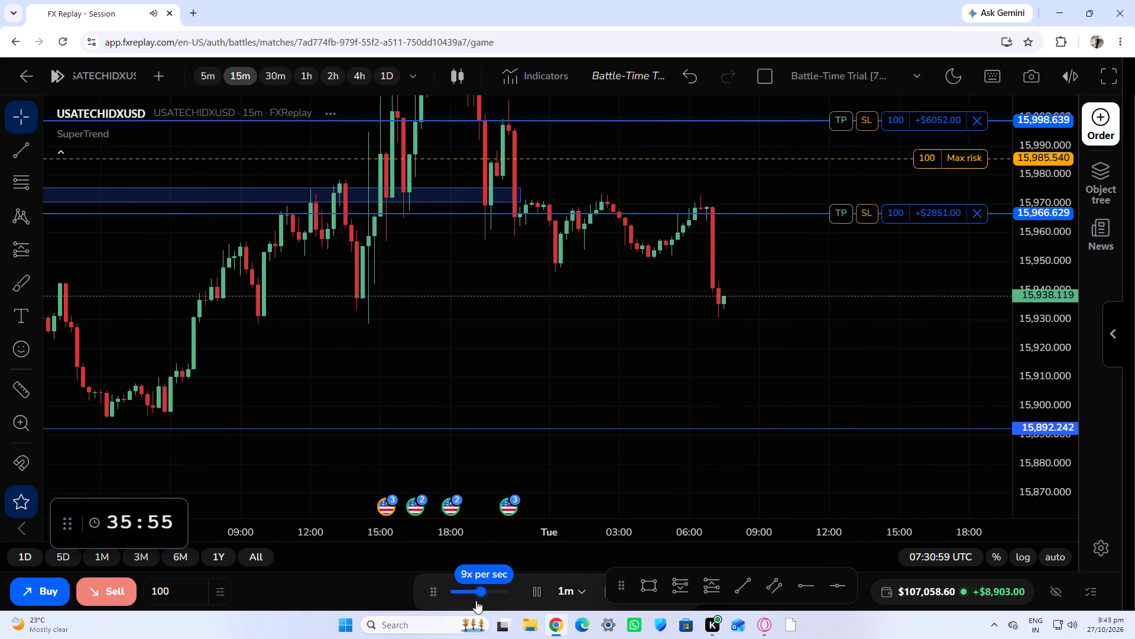
drag(476, 601, 310, 614)
Check the Time Trial leaderboard standings, then hide the panel again.
click(1100, 346)
click(1105, 350)
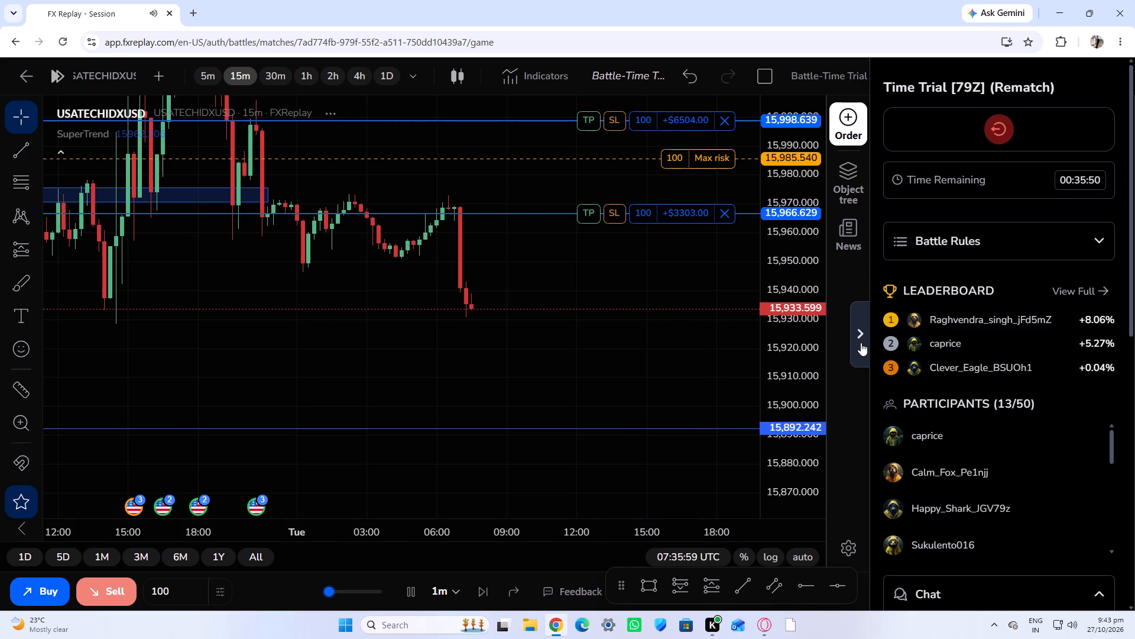
click(861, 343)
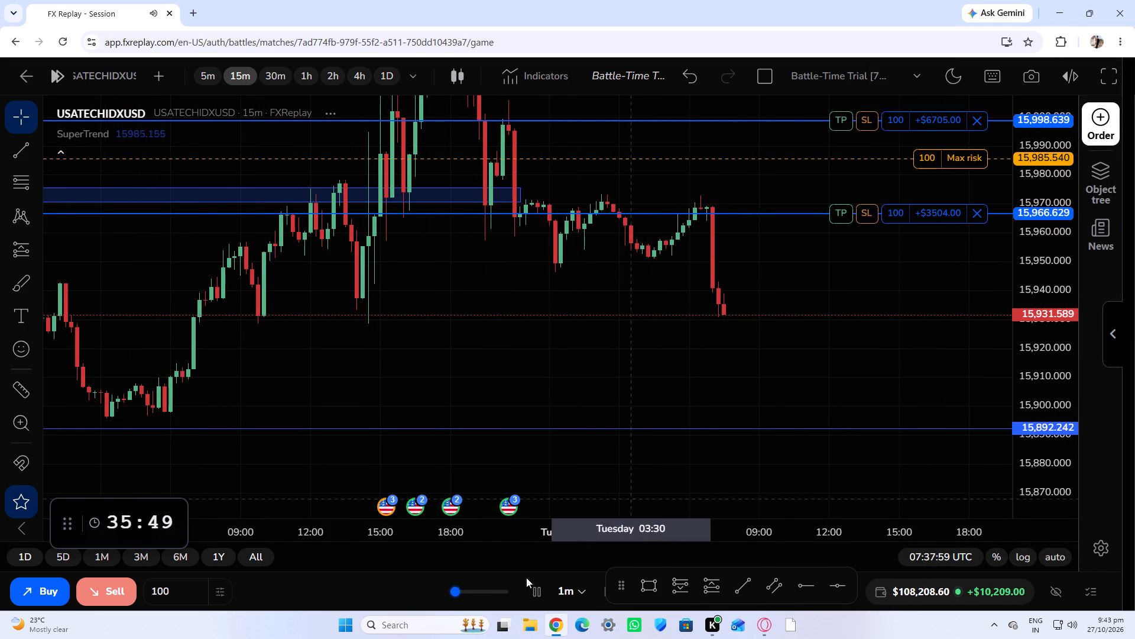
Advance the replay briefly at a faster speed, passing 6x per sec, and return it to minimum speed.
drag(462, 593, 489, 589)
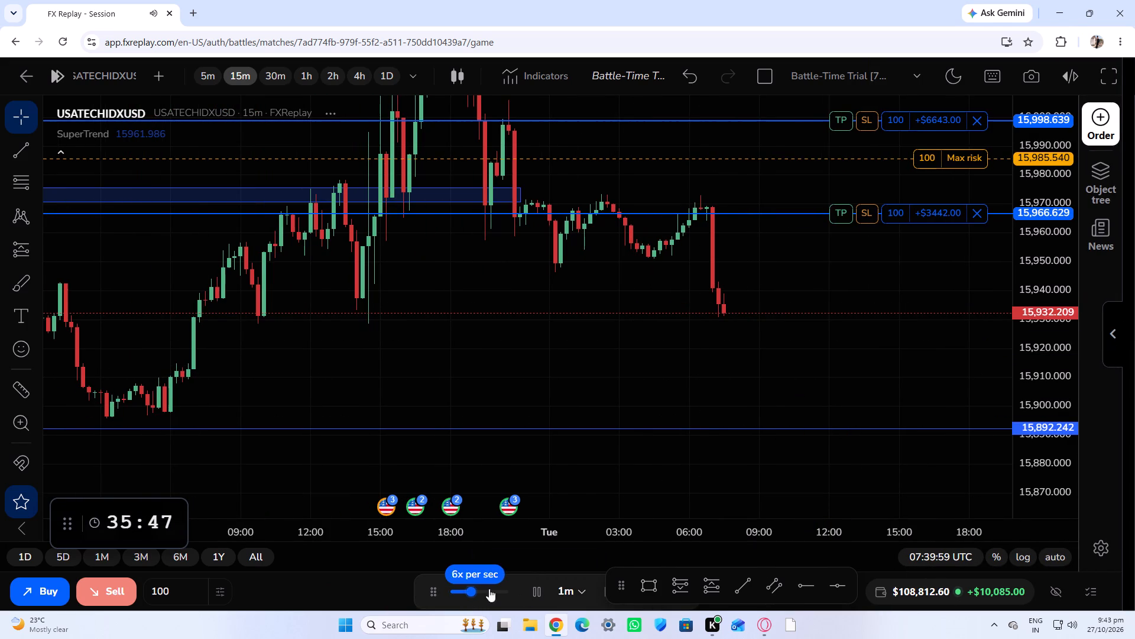
drag(489, 589, 371, 598)
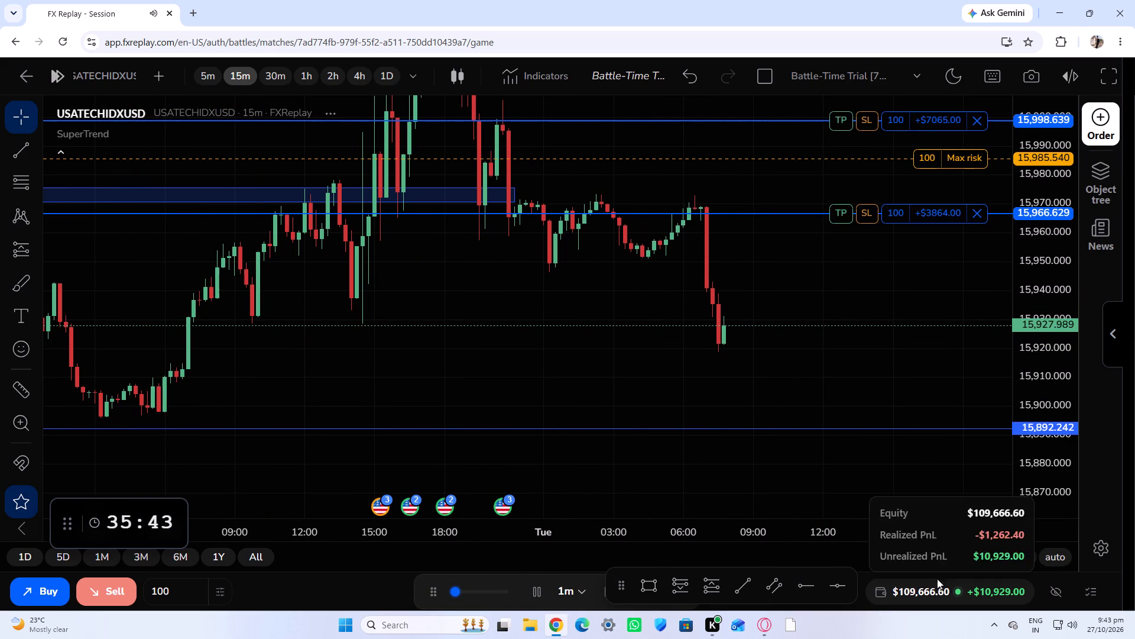
Close 100% of the 100-lot sell position entered at 15,966.629.
click(984, 220)
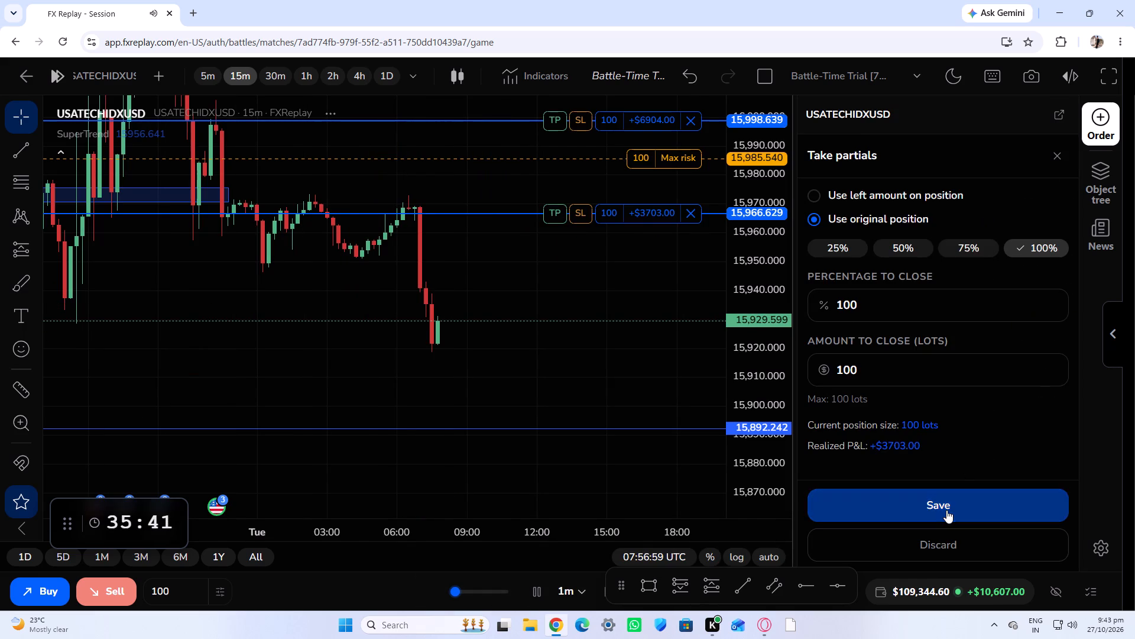
click(946, 510)
click(980, 211)
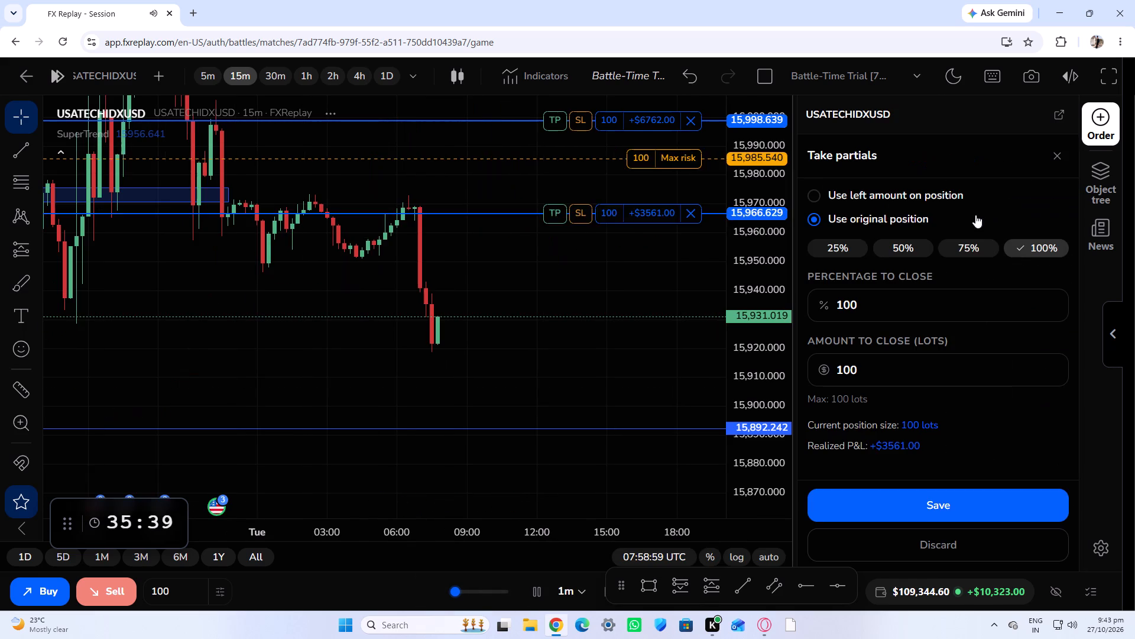
click(967, 505)
Close 100% of the remaining 100-lot sell position entered at 15,998.639.
click(980, 118)
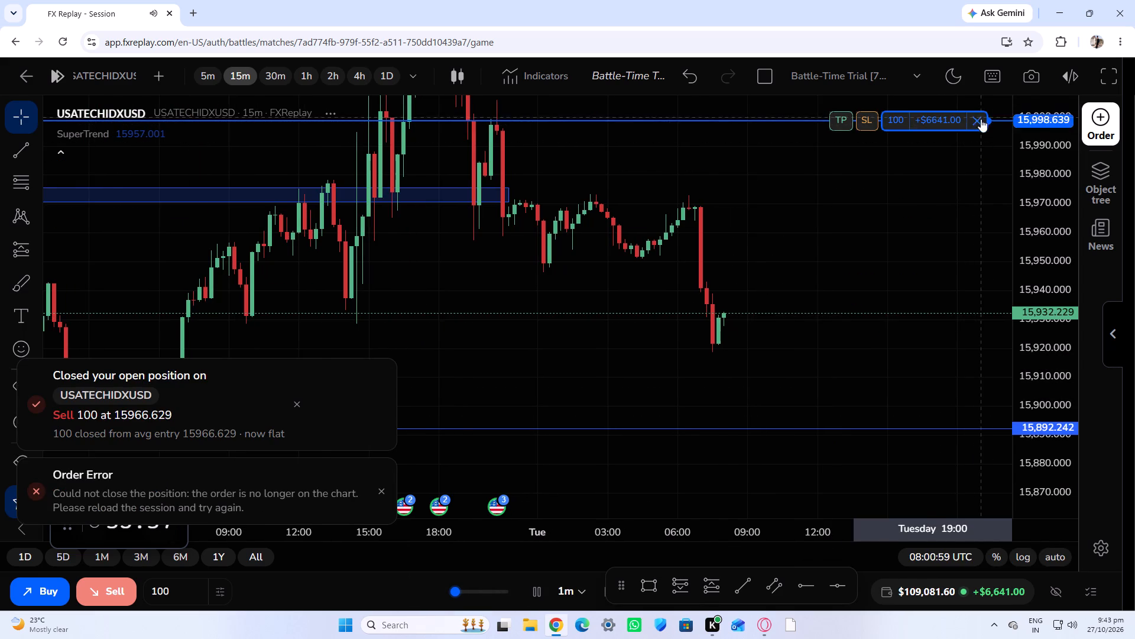
click(923, 499)
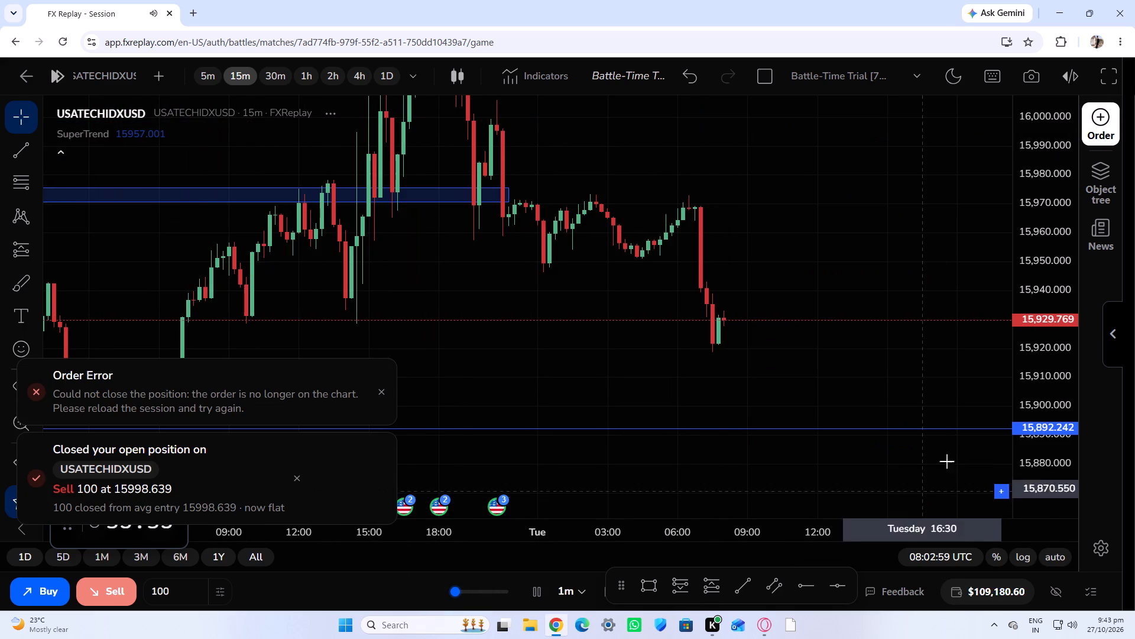
Check the Time Trial leaderboard standings, then hide the panel again.
click(1113, 330)
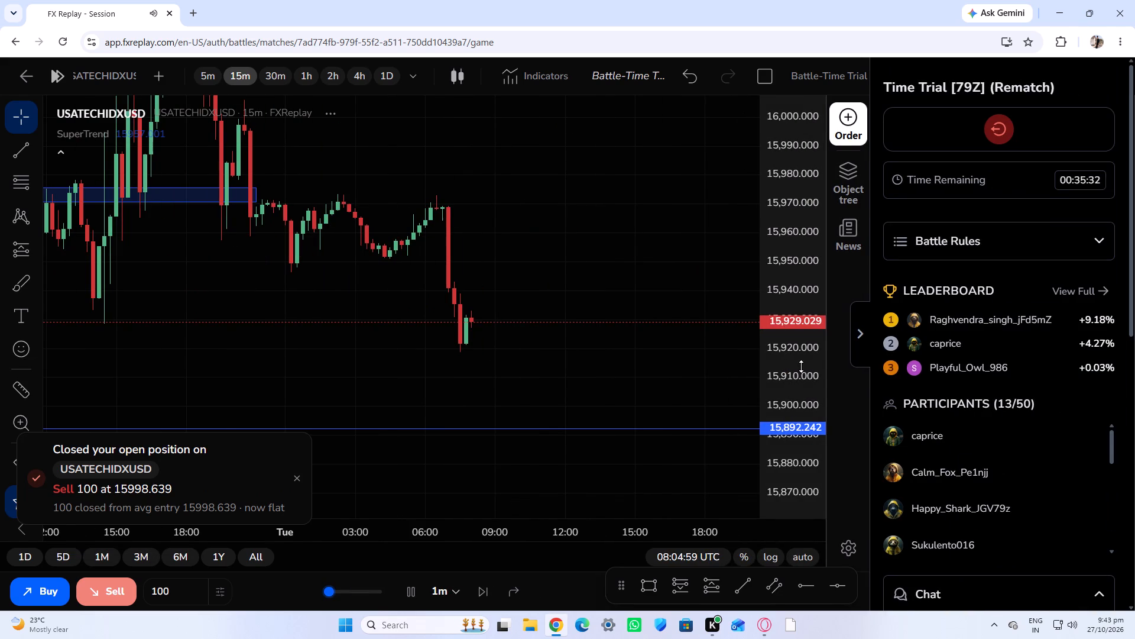
click(861, 343)
Sell 100 lots of USATECHIDXUSD at market, entering at 15,920.789.
scroll(680, 382, down, 4)
scroll(625, 410, down, 2)
drag(598, 412, 618, 379)
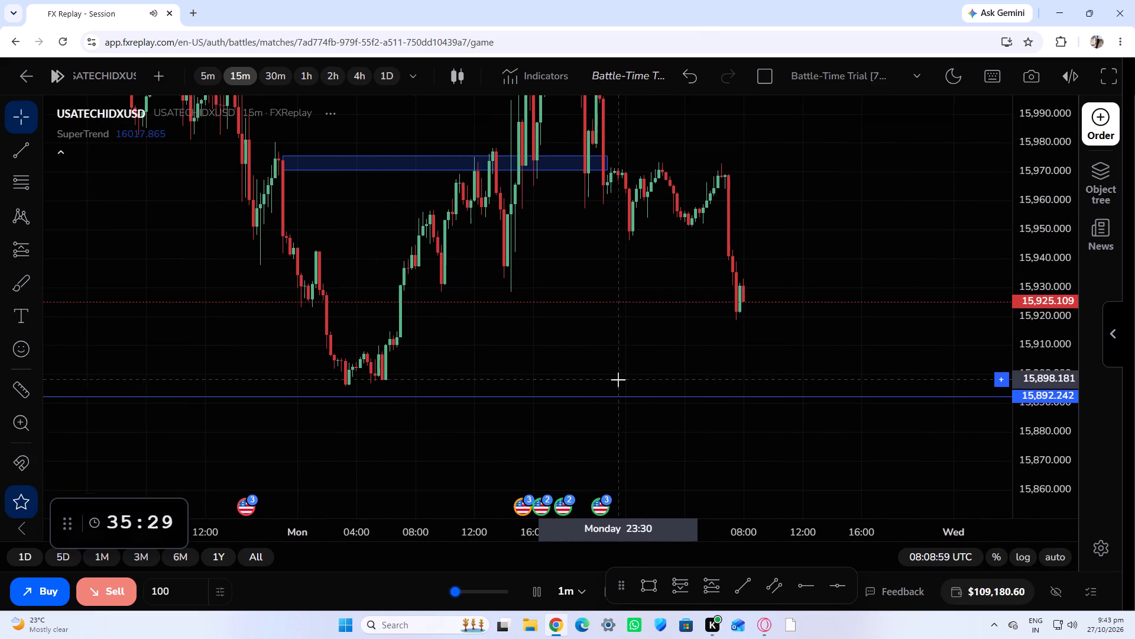
drag(618, 379, 619, 373)
scroll(682, 366, up, 1)
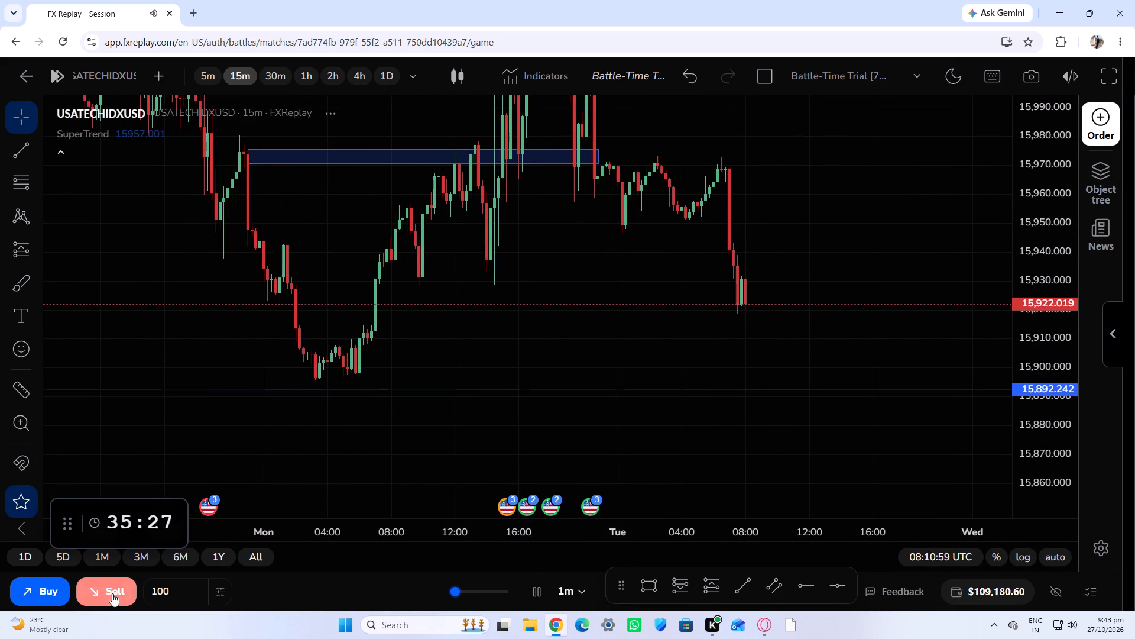
click(112, 593)
click(880, 537)
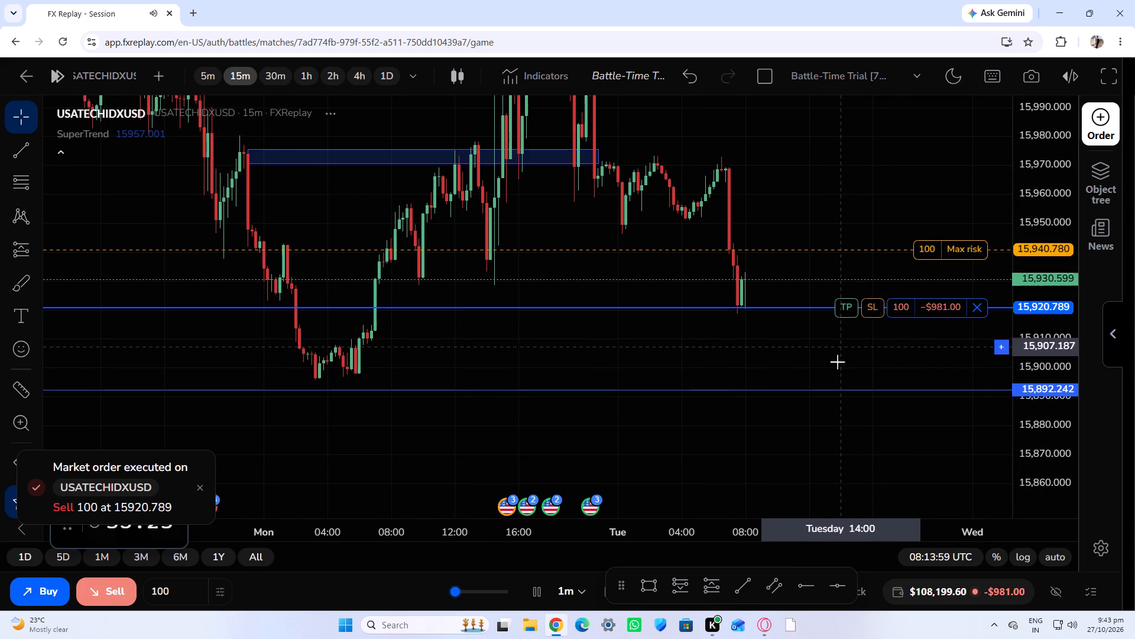
Set the stop loss of the 15,920.789 sell position to 15,940.140, just below the max-risk level.
scroll(836, 366, up, 2)
drag(836, 367, 825, 364)
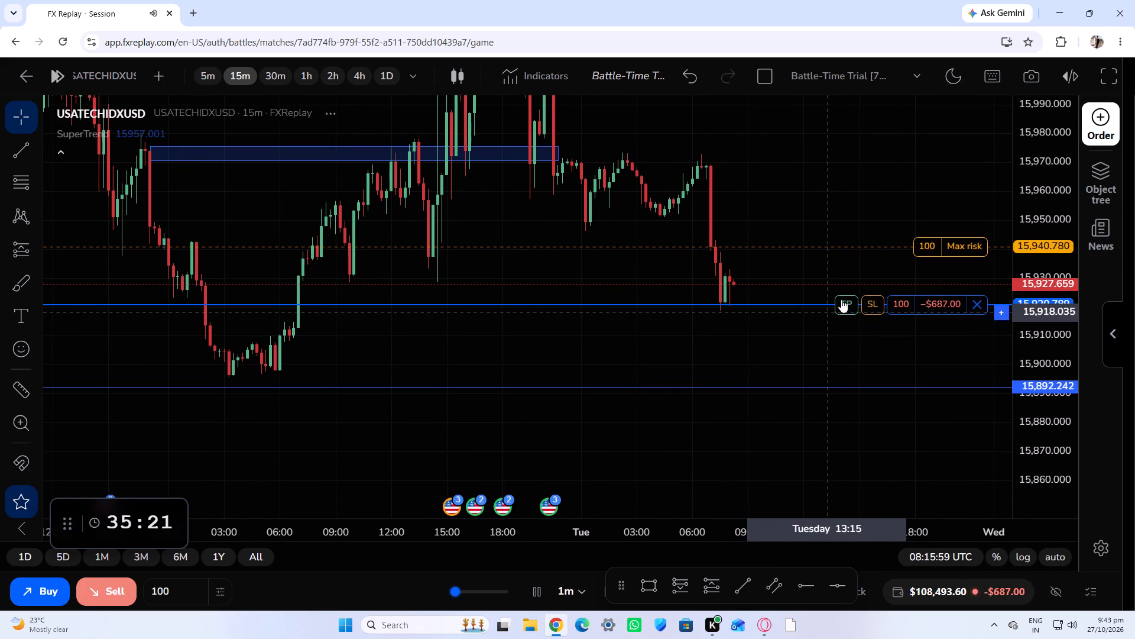
drag(869, 307, 858, 249)
Set the take profit of the 15,920.789 sell position to 15,891.632, beside the blue horizontal line.
scroll(822, 360, up, 1)
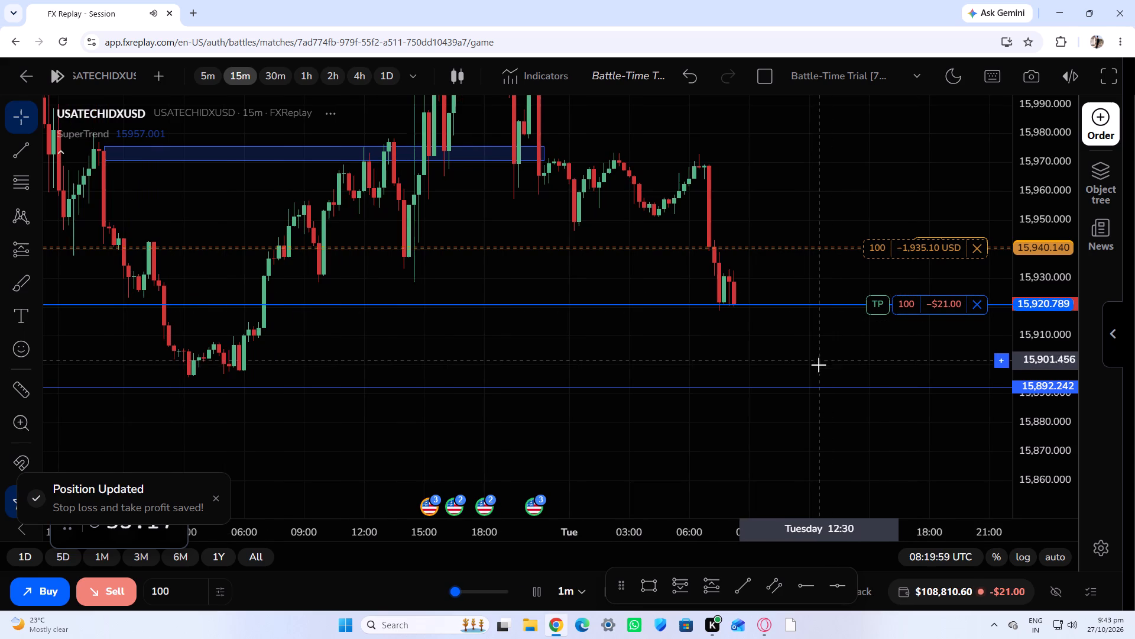
drag(868, 304, 886, 389)
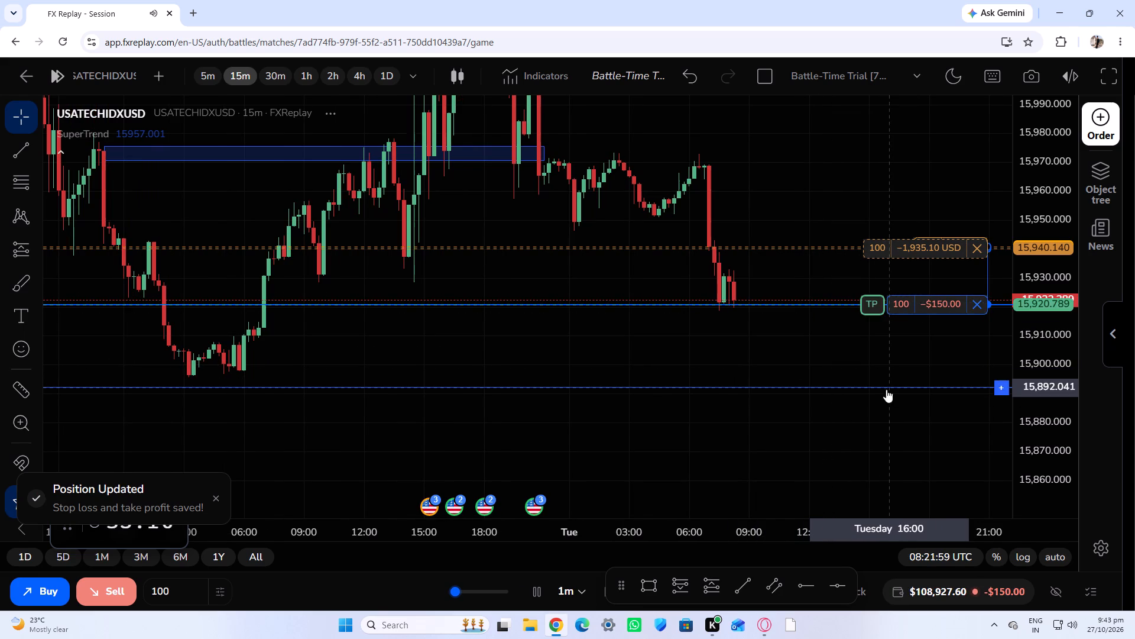
Advance the replay briefly at 16x per sec and return it to 1x per sec.
drag(452, 590, 546, 598)
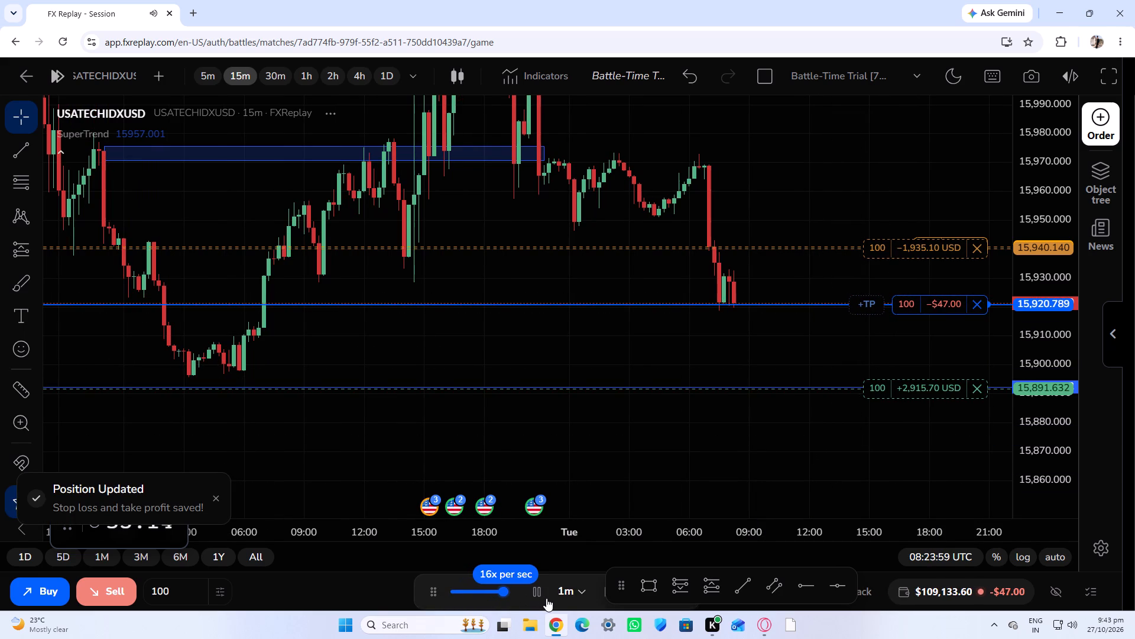
drag(546, 598, 543, 599)
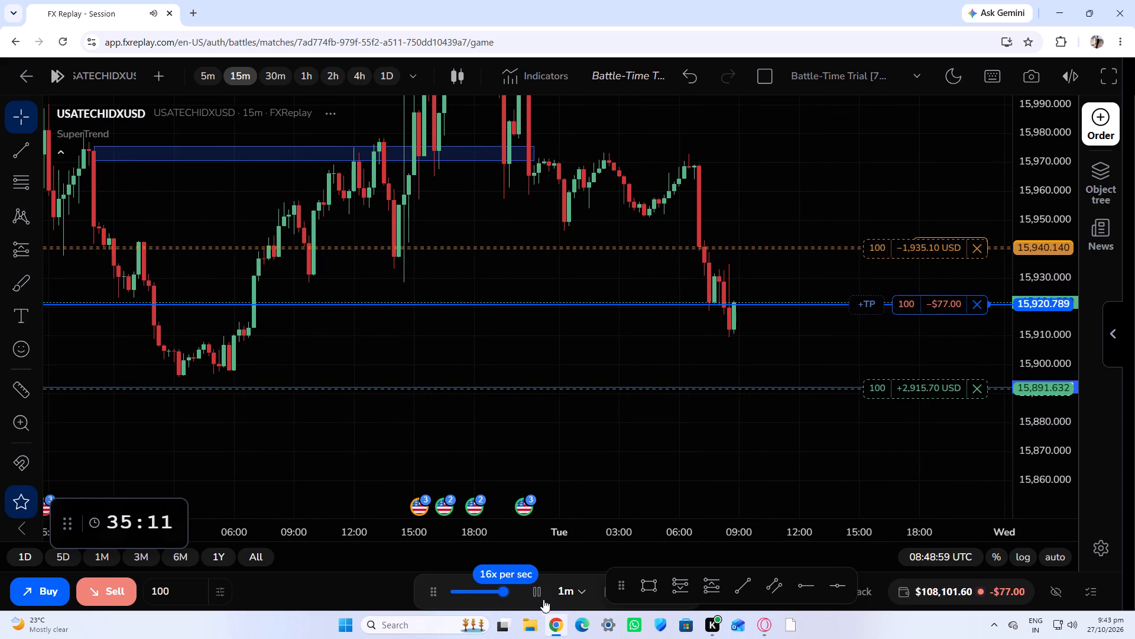
drag(543, 599, 456, 619)
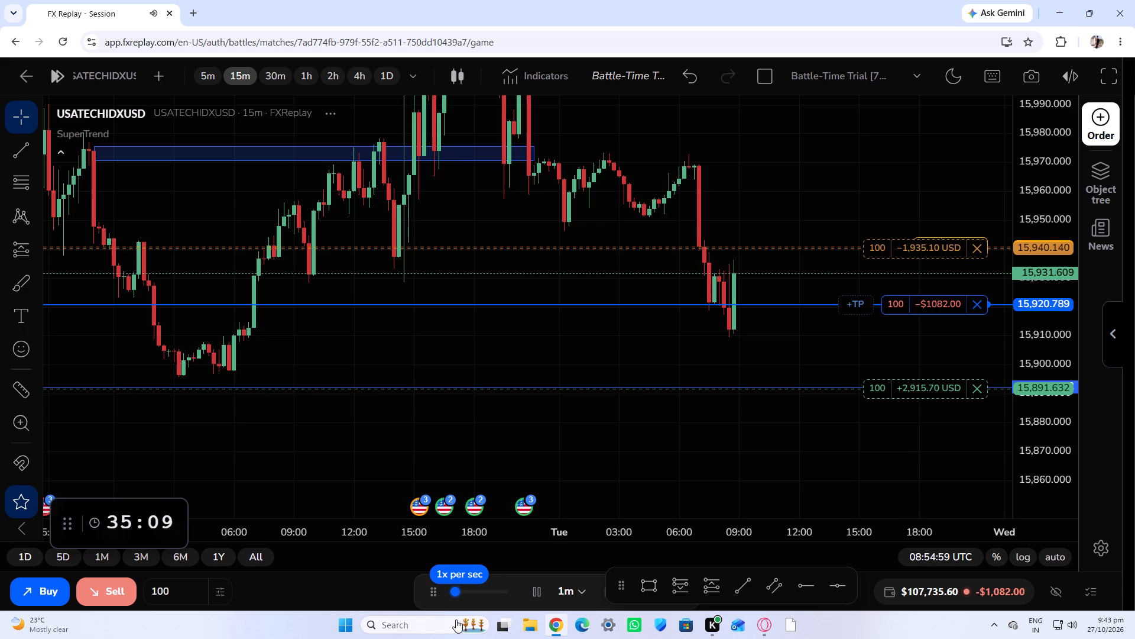
drag(456, 619, 408, 624)
Advance the replay briefly at a faster speed, passing 3x per sec, and return it to 1x per sec.
scroll(921, 444, up, 3)
drag(880, 473, 882, 460)
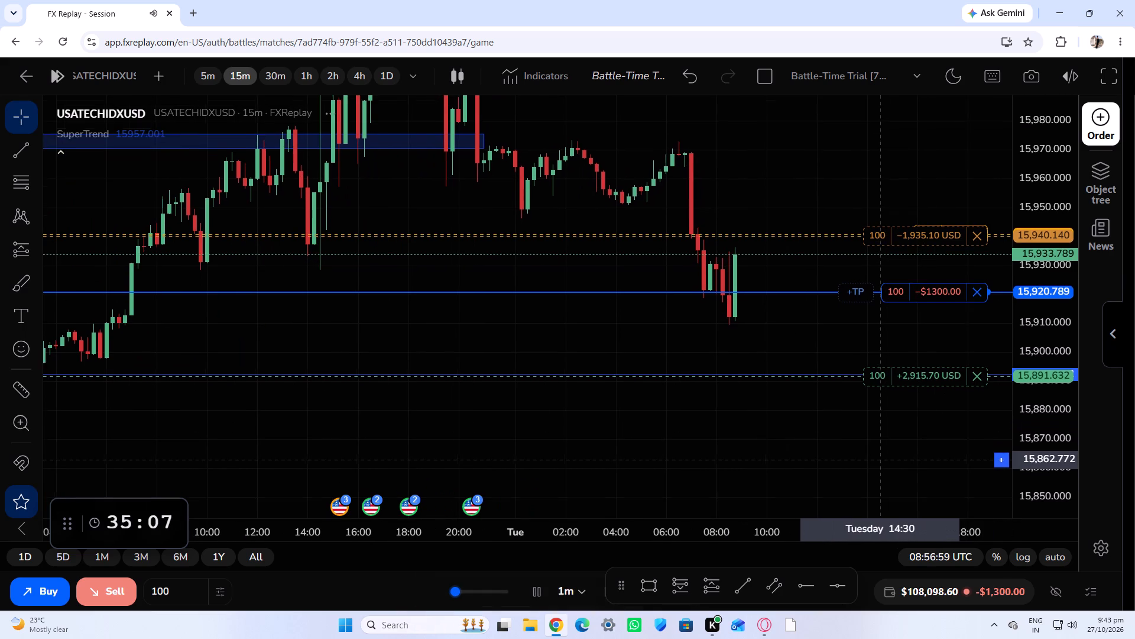
drag(882, 460, 881, 456)
drag(462, 592, 470, 592)
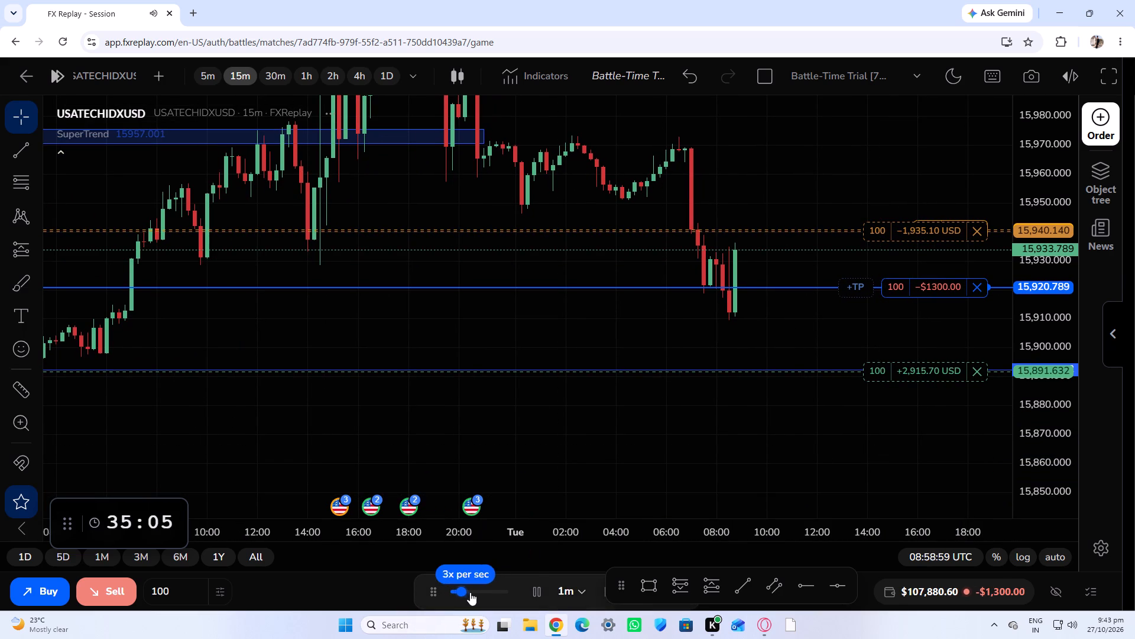
drag(470, 592, 416, 600)
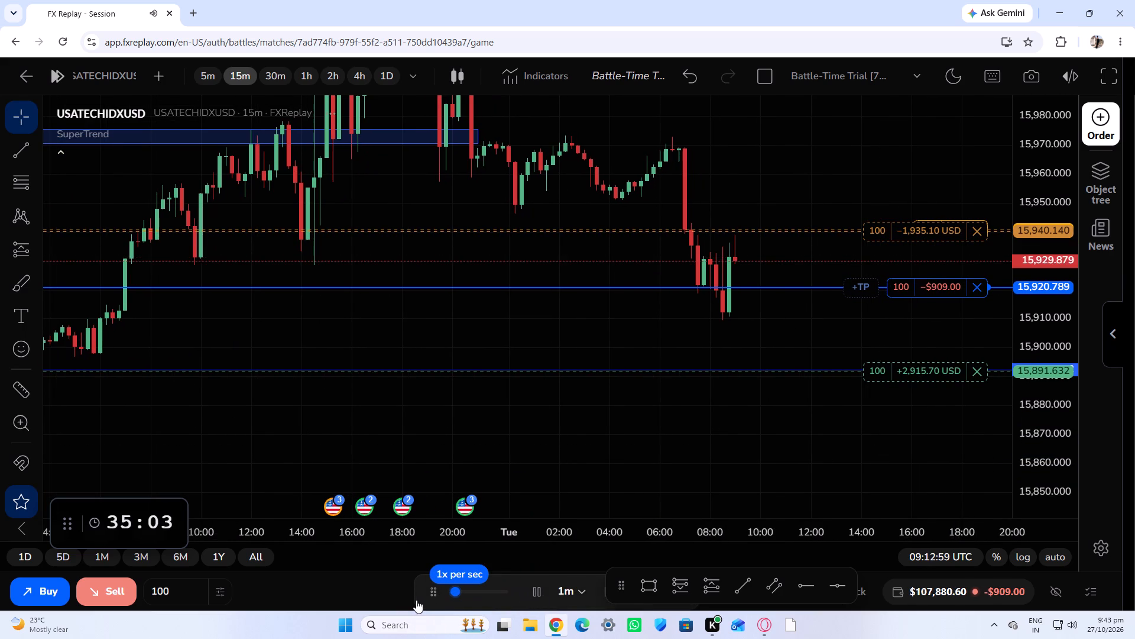
drag(416, 600, 361, 599)
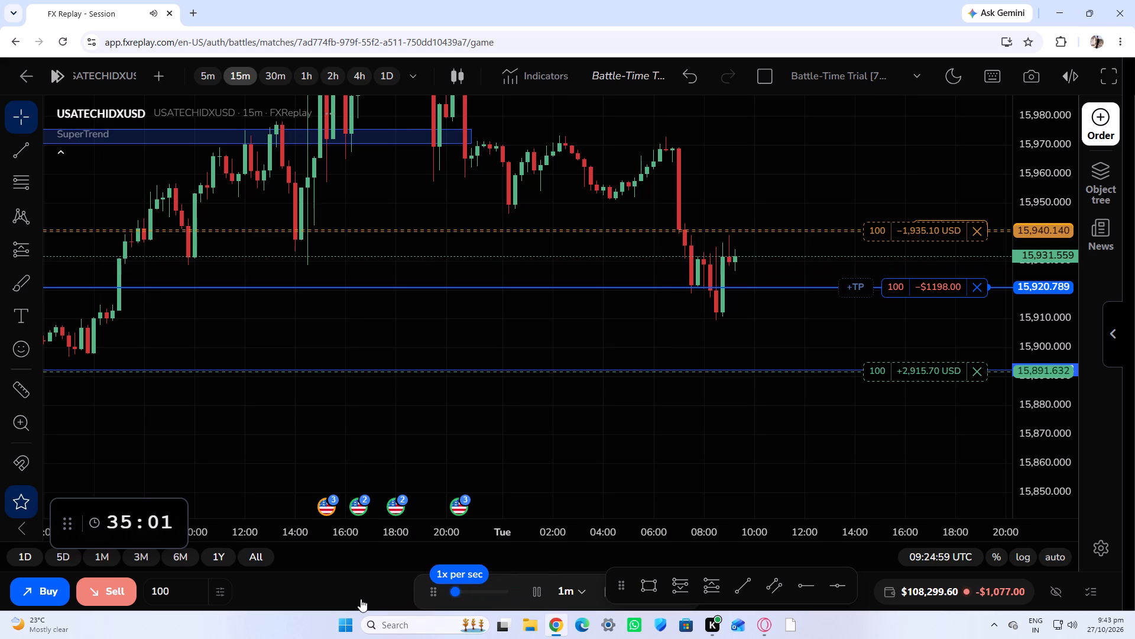
Raise the replay speed to 16x per sec.
drag(361, 599, 569, 614)
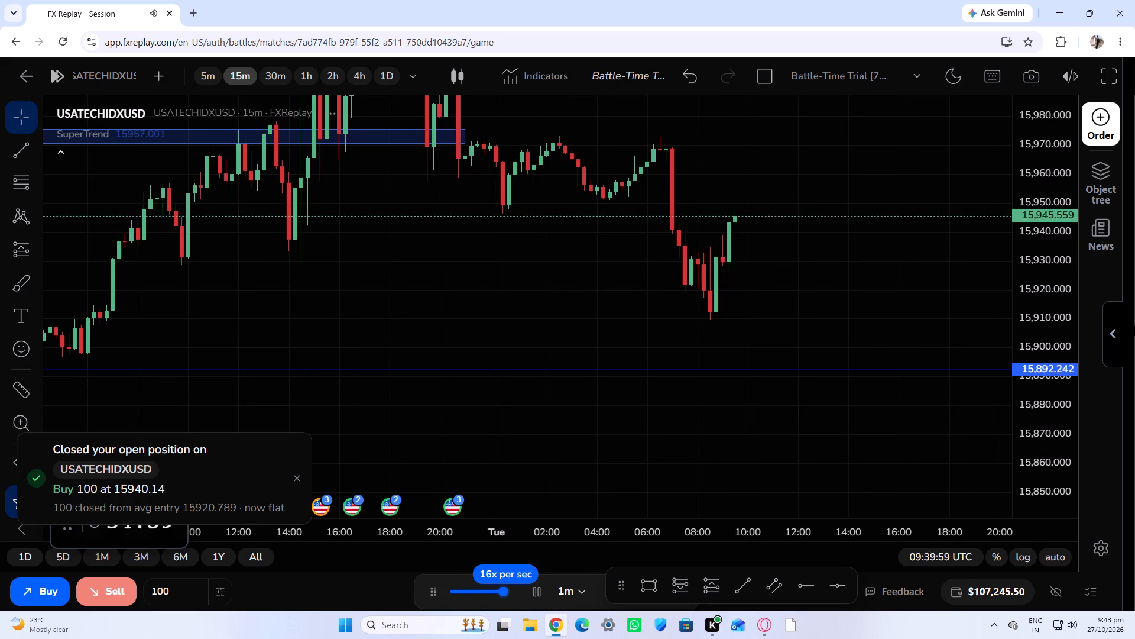
Check the Time Trial leaderboard standings twice while the replay runs, hiding the panel after each check.
click(1108, 333)
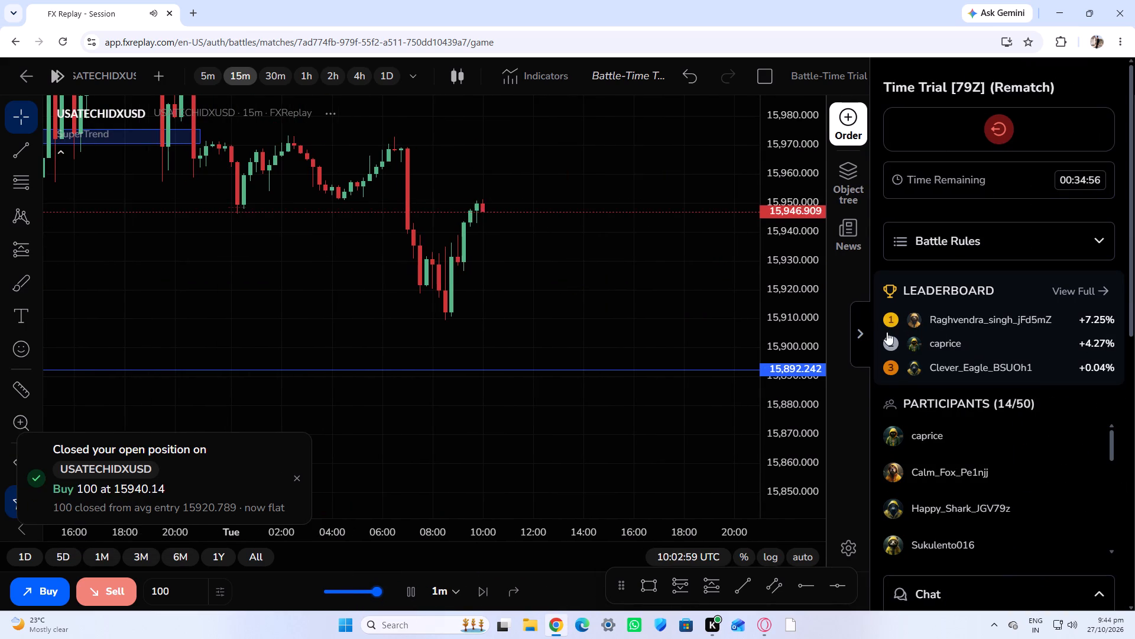
click(864, 334)
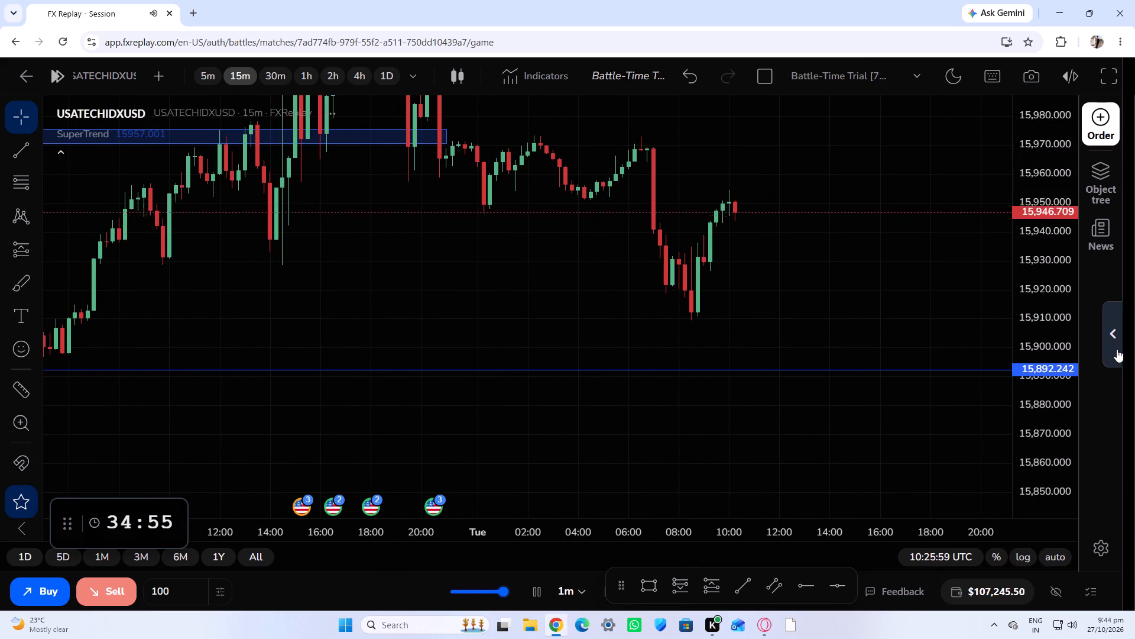
click(1114, 350)
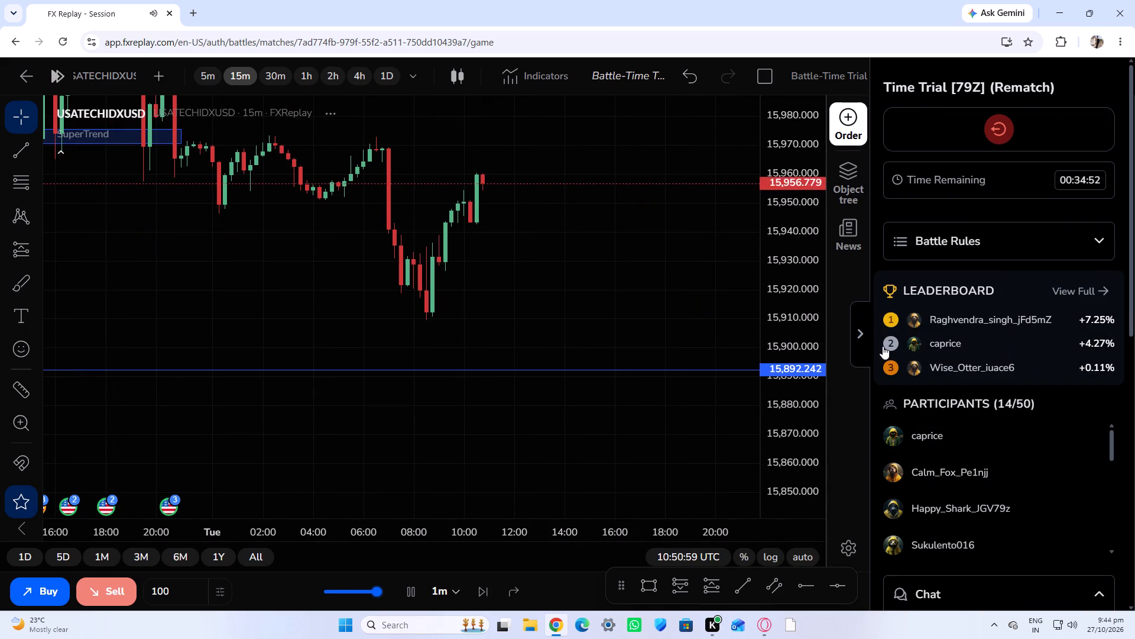
click(867, 338)
Sell 100 lots of USATECHIDXUSD at market, entering at 15,947.809.
scroll(831, 334, down, 6)
scroll(770, 304, down, 5)
drag(770, 317, 773, 328)
scroll(763, 324, up, 3)
drag(747, 317, 718, 377)
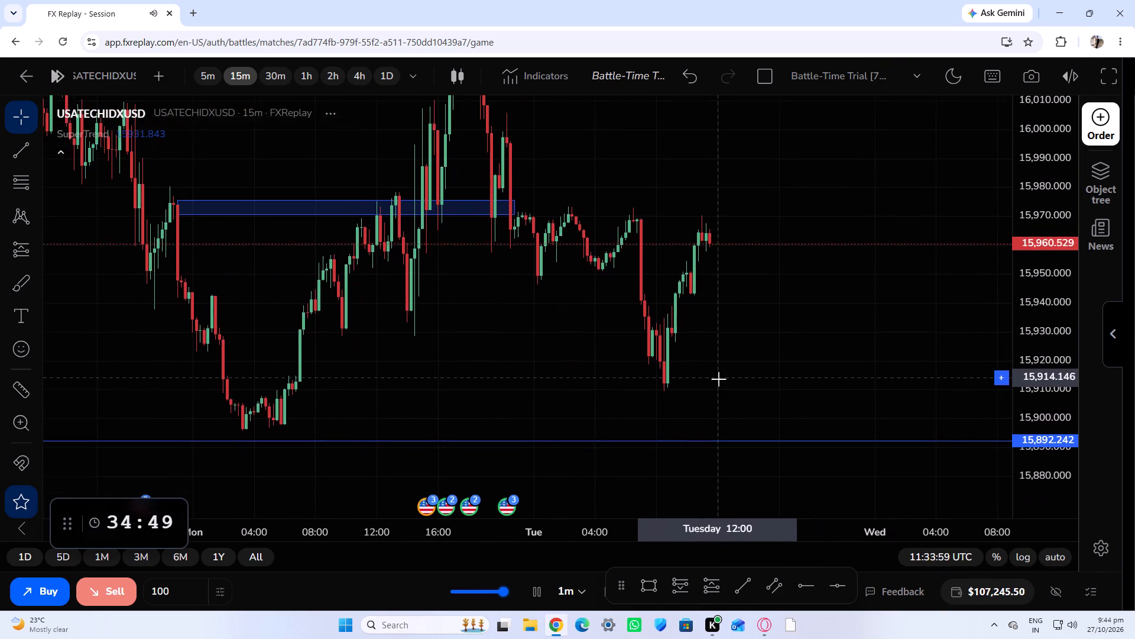
scroll(718, 379, up, 4)
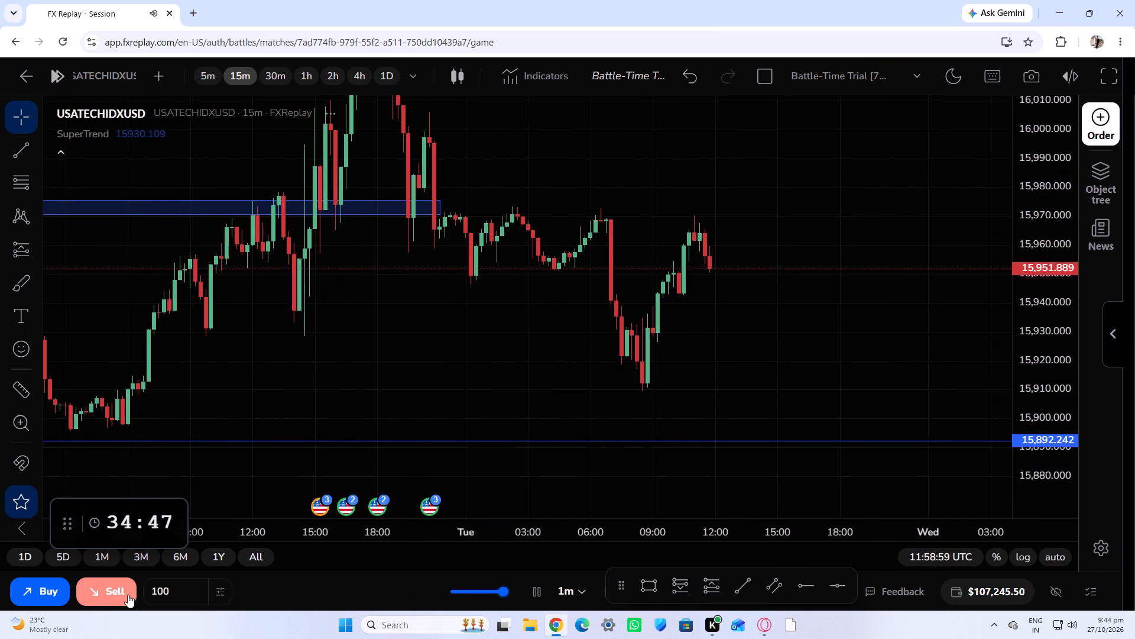
click(106, 590)
click(864, 547)
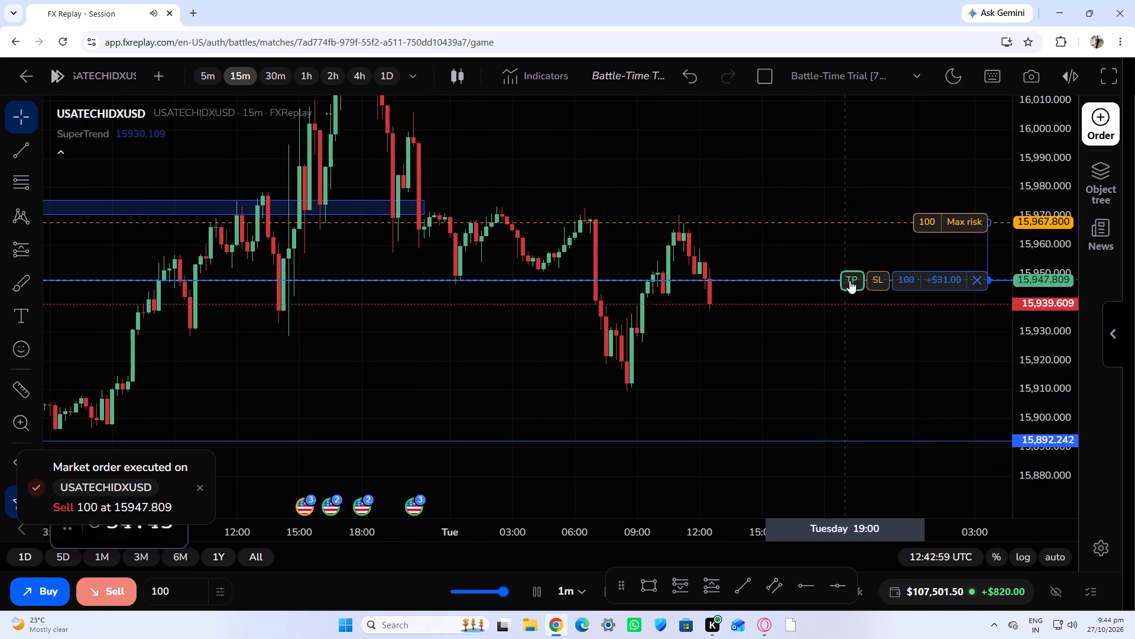
Pause the replay and lower its speed to 1x per sec.
click(535, 594)
drag(472, 591, 384, 590)
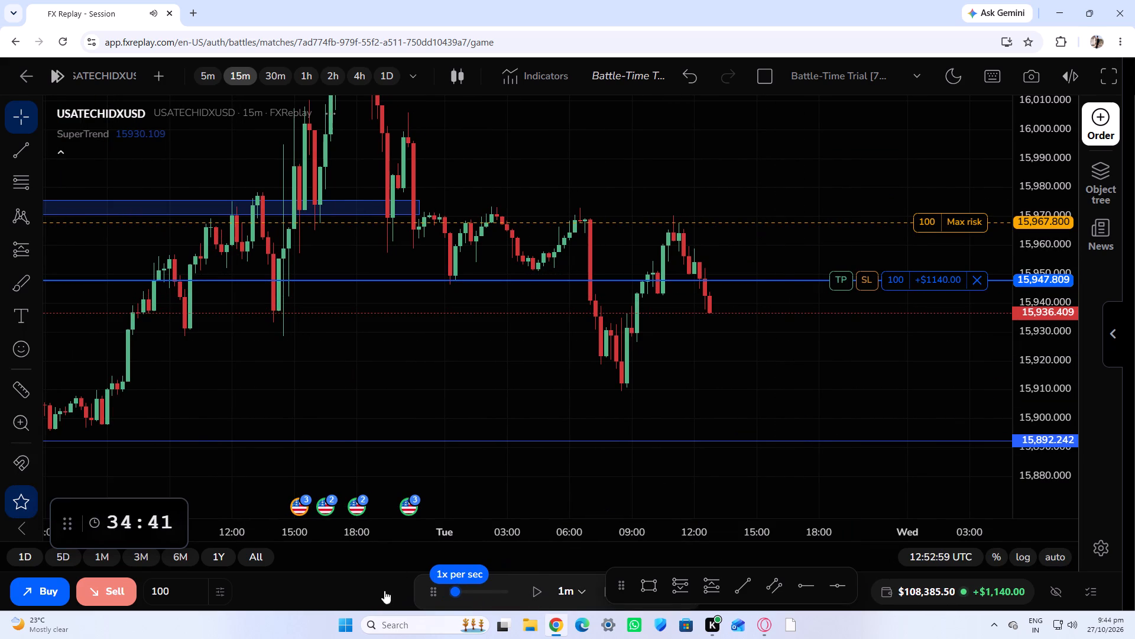
Show the Time Trial leaderboard to check the current standings.
click(1115, 321)
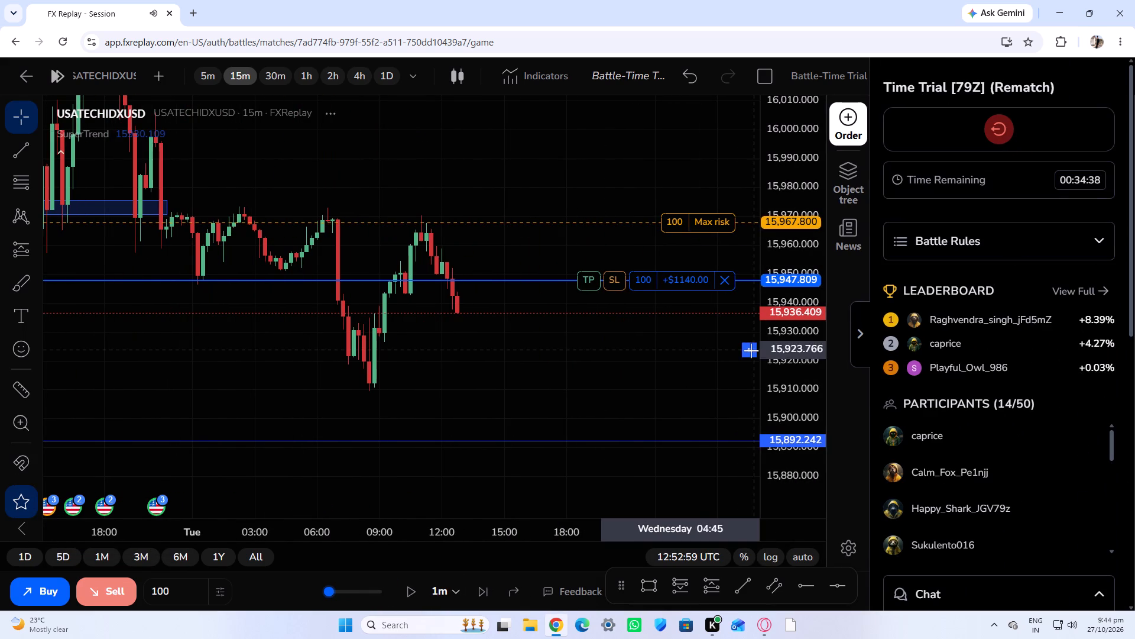
Set the take profit of the 15,947.809 sell position to 15,909.234, at the recent swing low.
drag(706, 361, 722, 359)
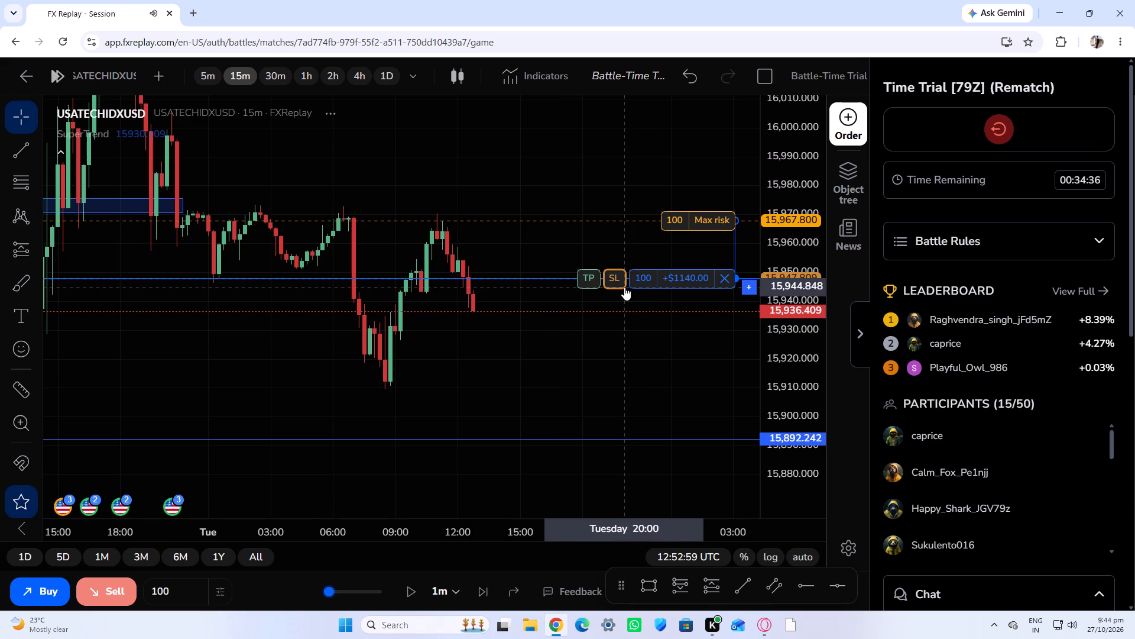
drag(586, 280, 602, 390)
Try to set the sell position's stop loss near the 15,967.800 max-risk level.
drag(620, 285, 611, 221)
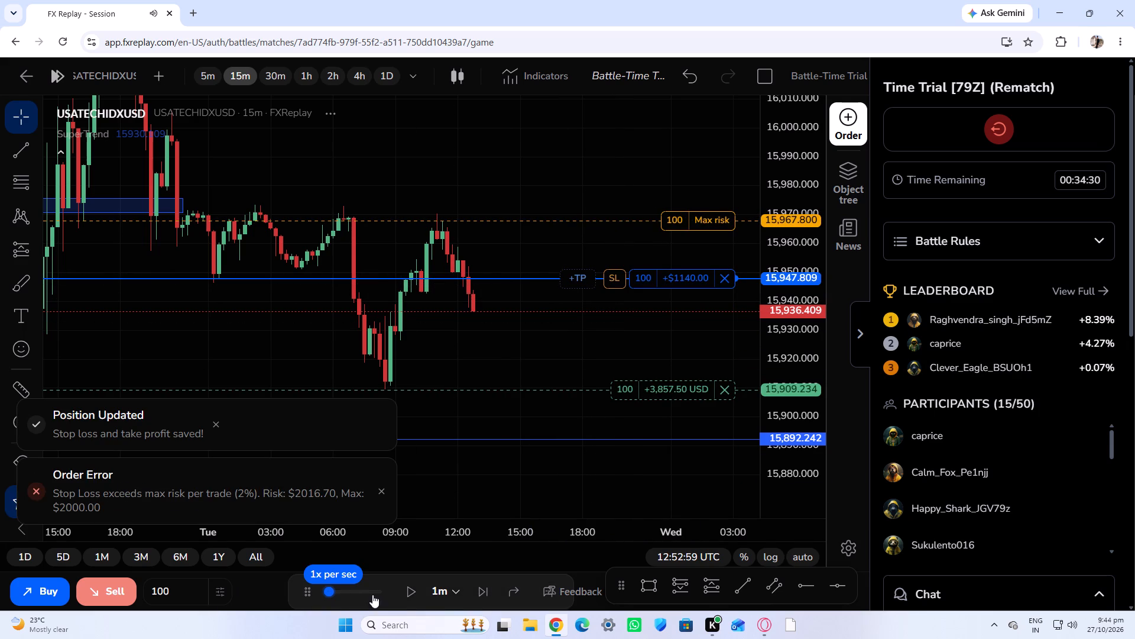
Resume the replay, advance it briefly at 11x per sec and return it to 1x per sec.
click(409, 594)
drag(332, 591, 364, 591)
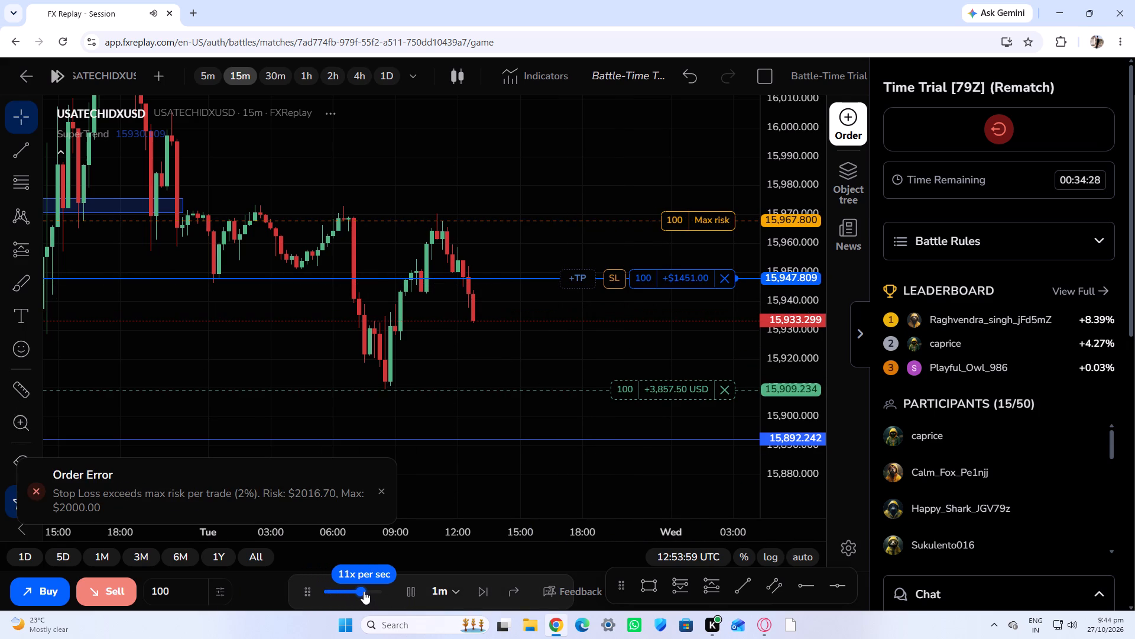
drag(364, 591, 230, 598)
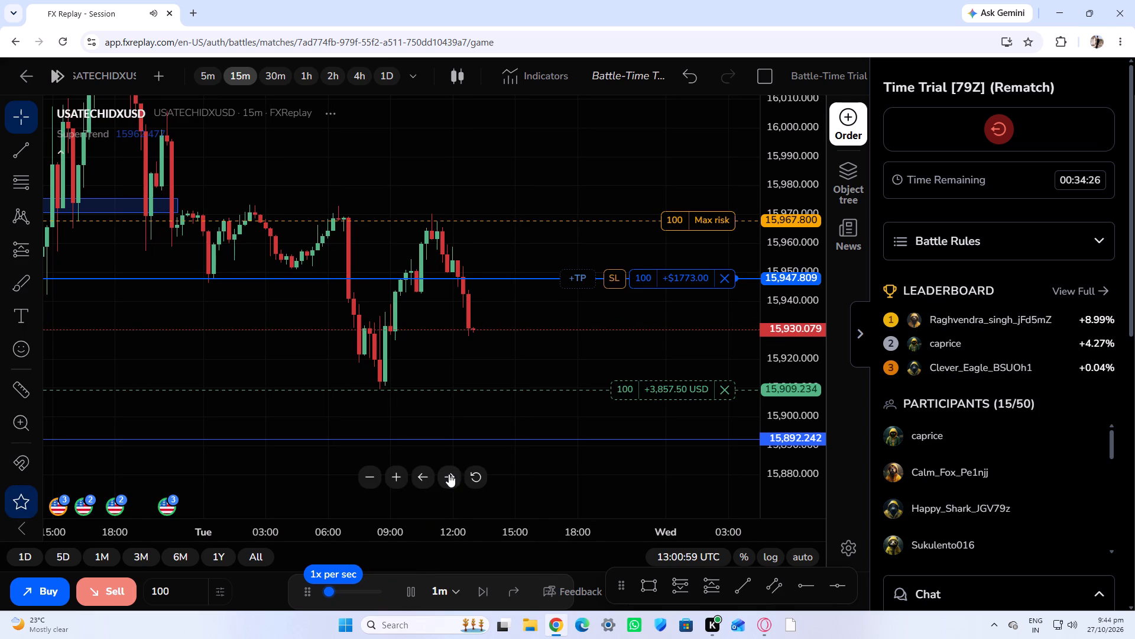
Review the chart and leaderboard standings while the replay runs, then hide the leaderboard panel.
drag(449, 474, 470, 457)
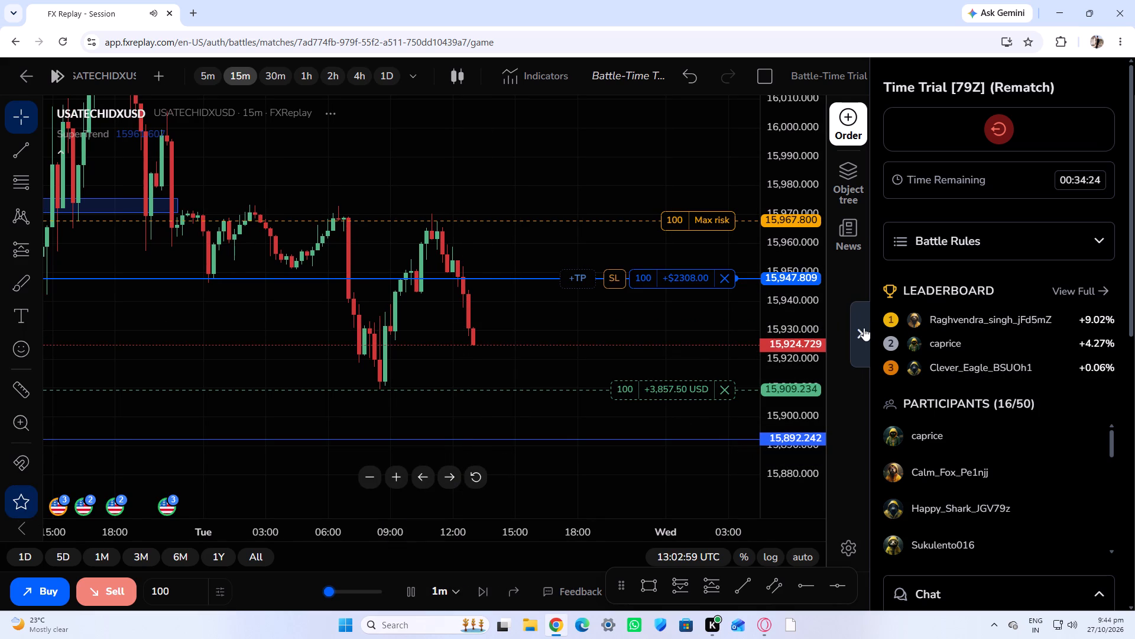
click(861, 329)
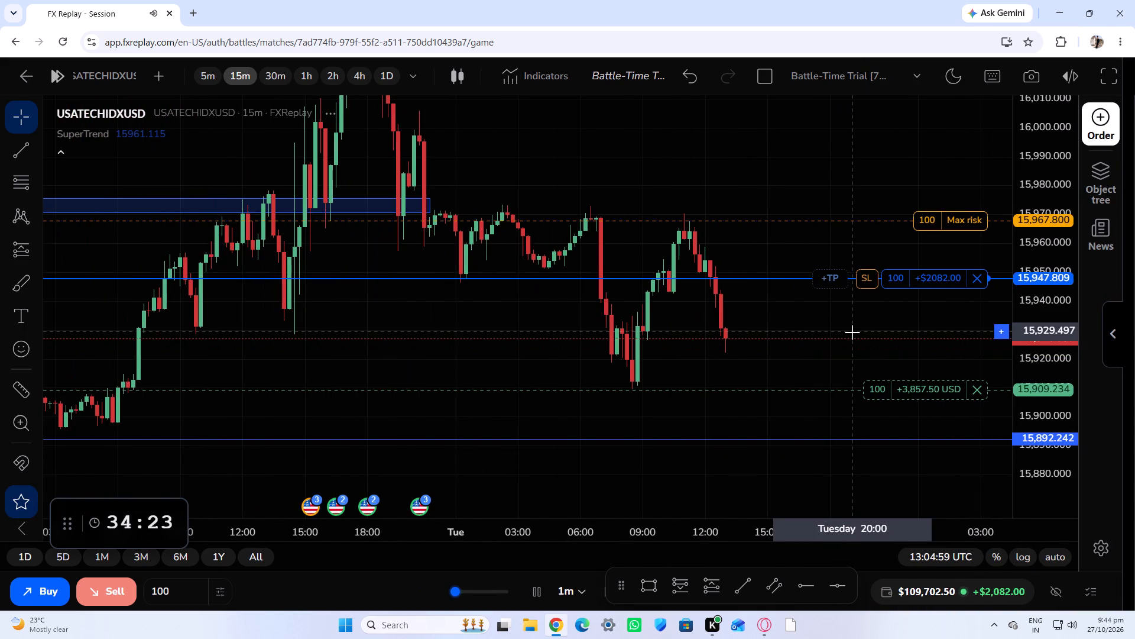
Follow the price action around the 15,909.234 take profit and the horizontal line at 15,892.242.
drag(852, 407, 824, 327)
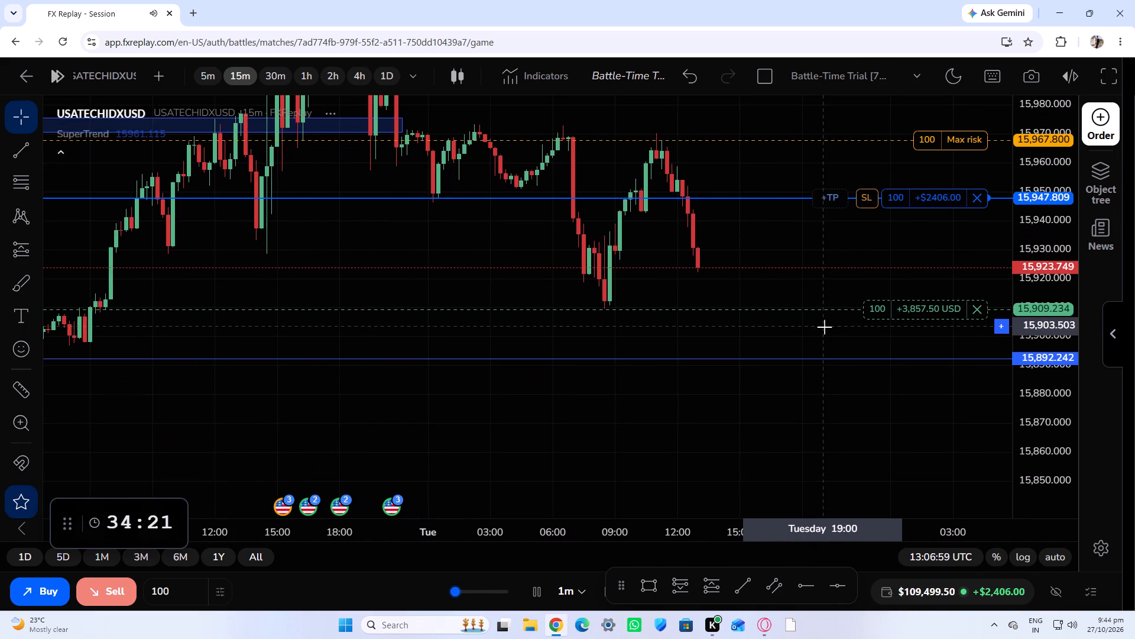
scroll(664, 412, down, 5)
drag(667, 413, 674, 421)
scroll(674, 421, up, 3)
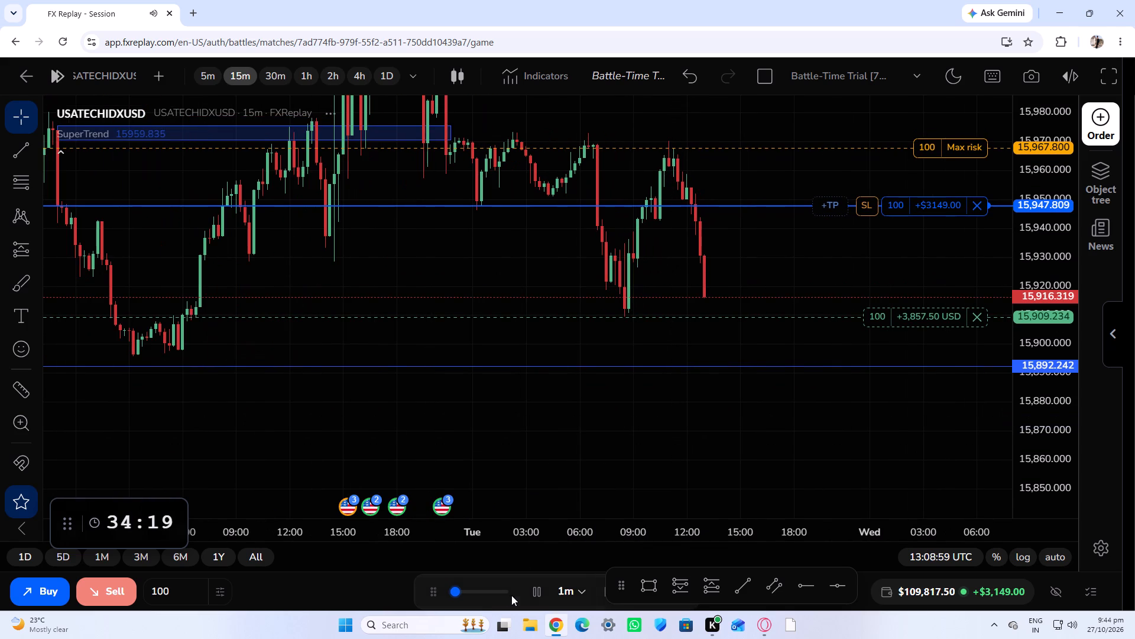
drag(874, 323, 883, 341)
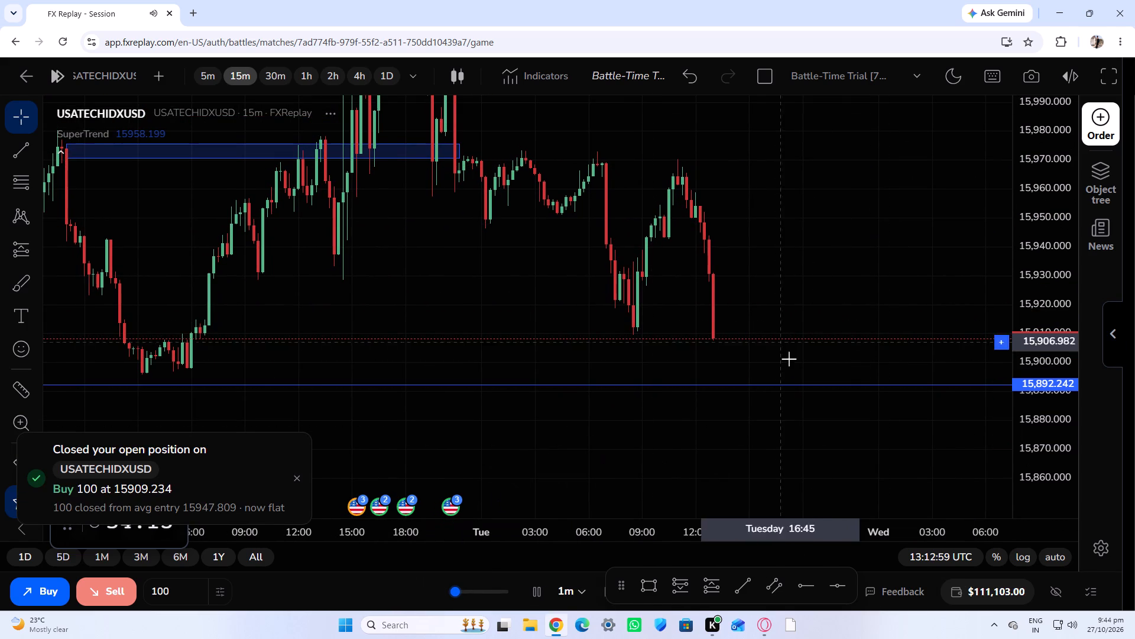
drag(452, 336, 511, 291)
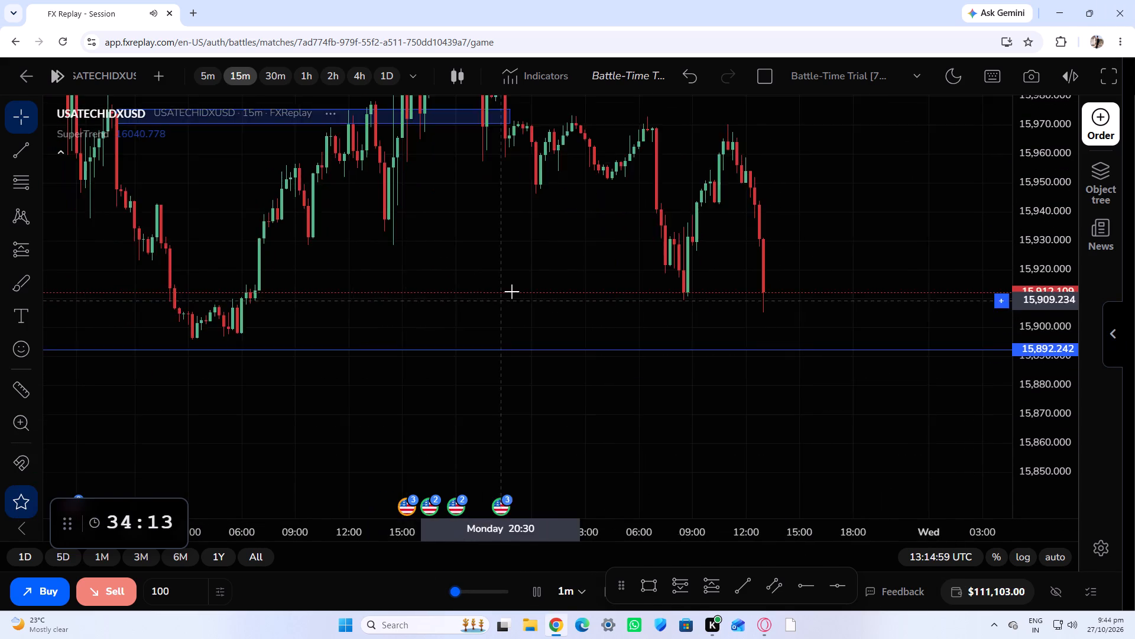
drag(511, 291, 522, 260)
drag(375, 379, 329, 416)
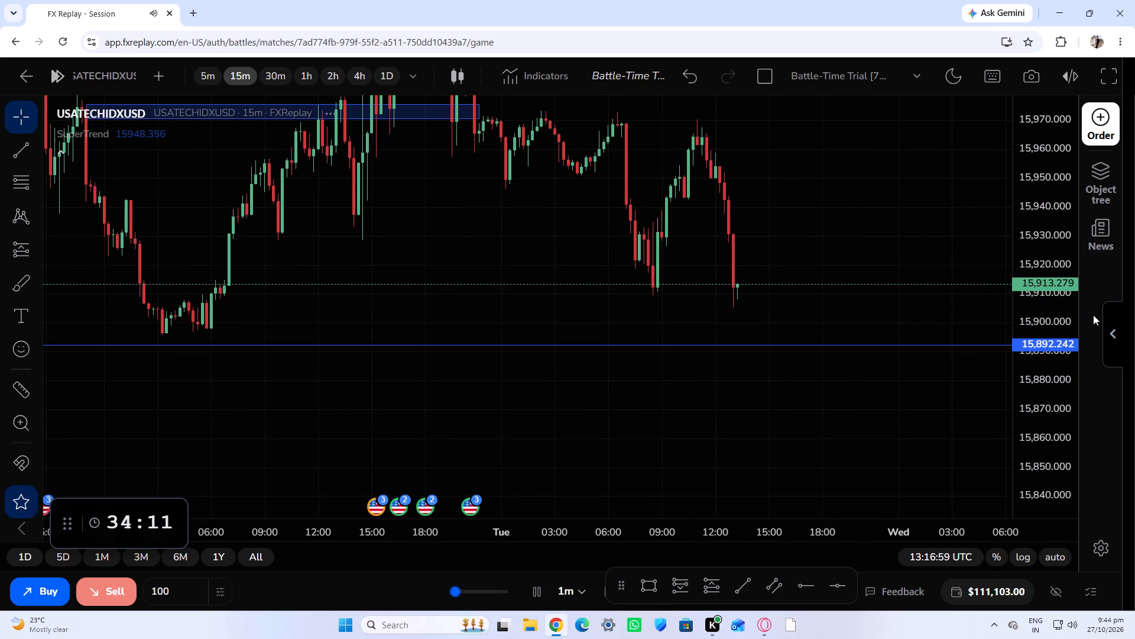
Show the Time Trial leaderboard again to check the standings.
click(1104, 321)
scroll(514, 349, up, 2)
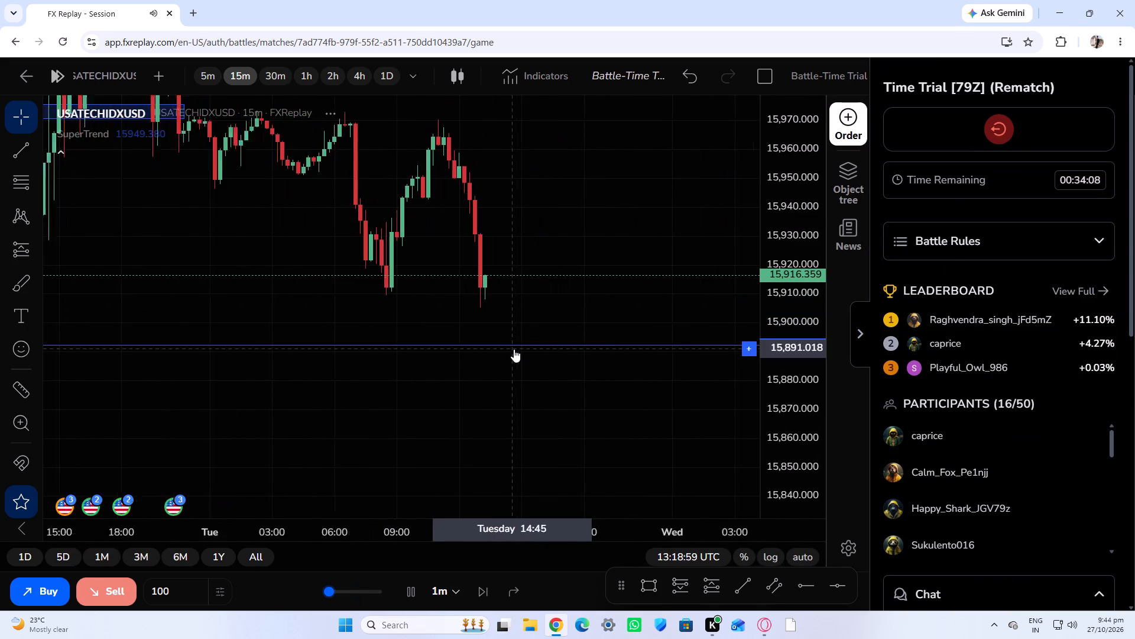
Hide the Time Trial leaderboard panel to widen the chart.
scroll(514, 349, up, 1)
scroll(501, 358, down, 5)
click(860, 338)
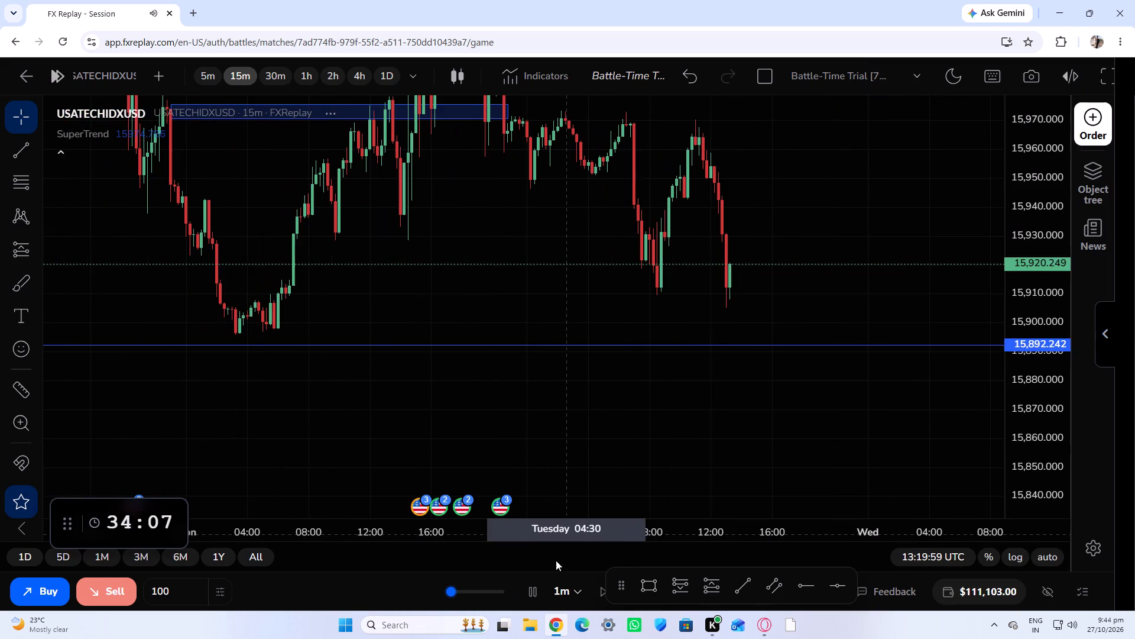
Set the replay step interval to 4h, advance the replay briefly at 16x per sec and return it to 1x per sec.
click(580, 598)
scroll(562, 555, down, 6)
click(551, 544)
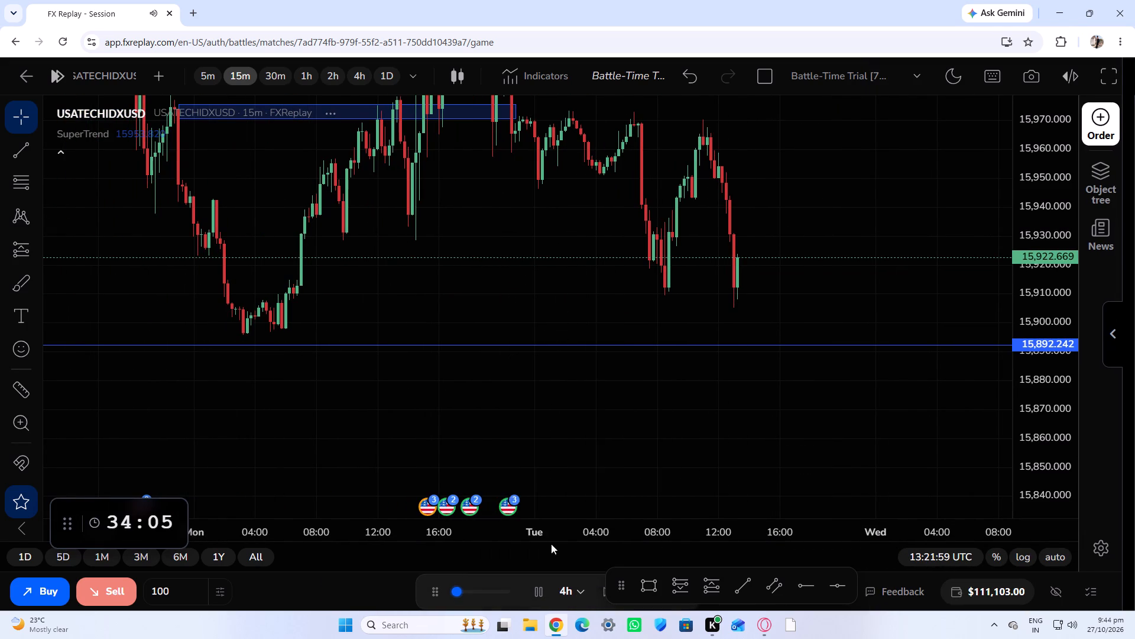
drag(468, 592, 527, 588)
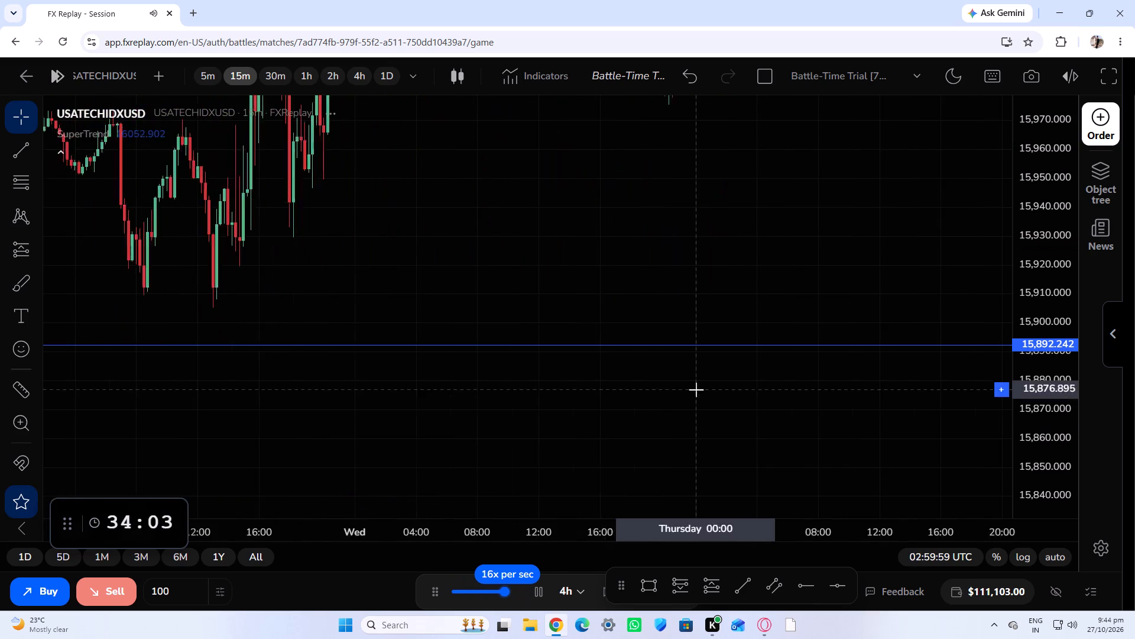
drag(498, 593, 359, 602)
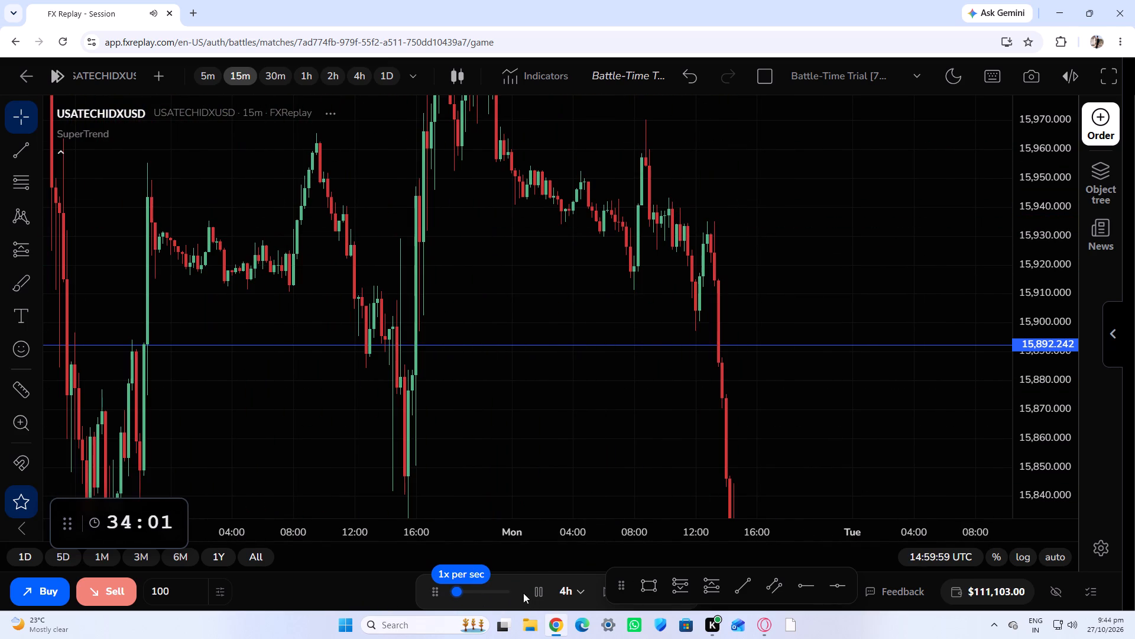
Pause the replay and set its step interval to 1m.
click(540, 592)
click(565, 591)
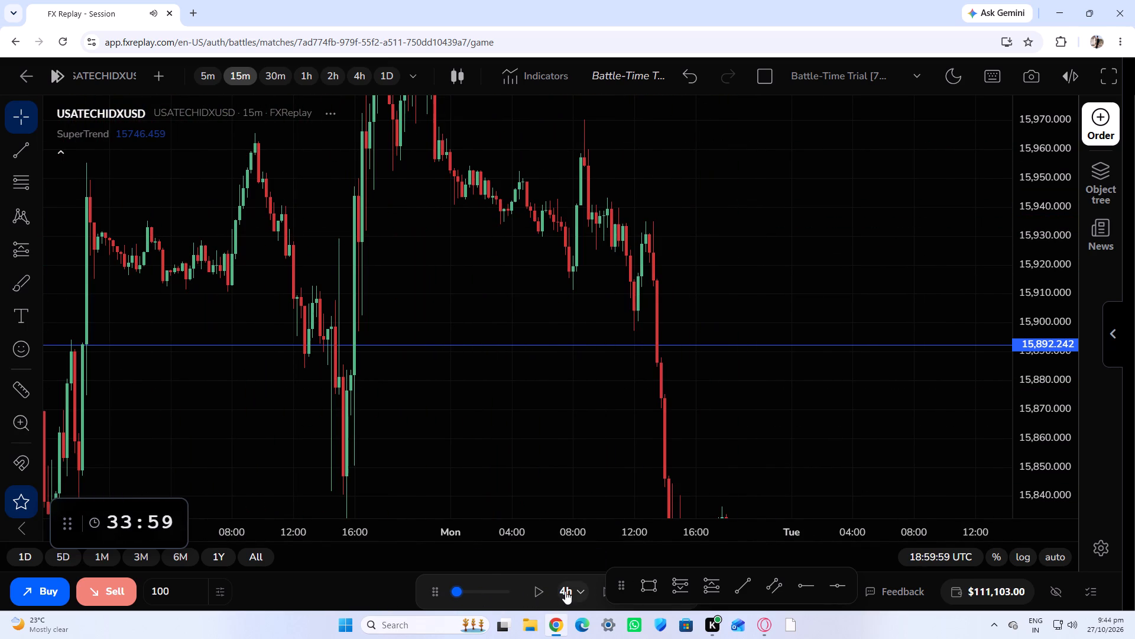
scroll(545, 522, down, 2)
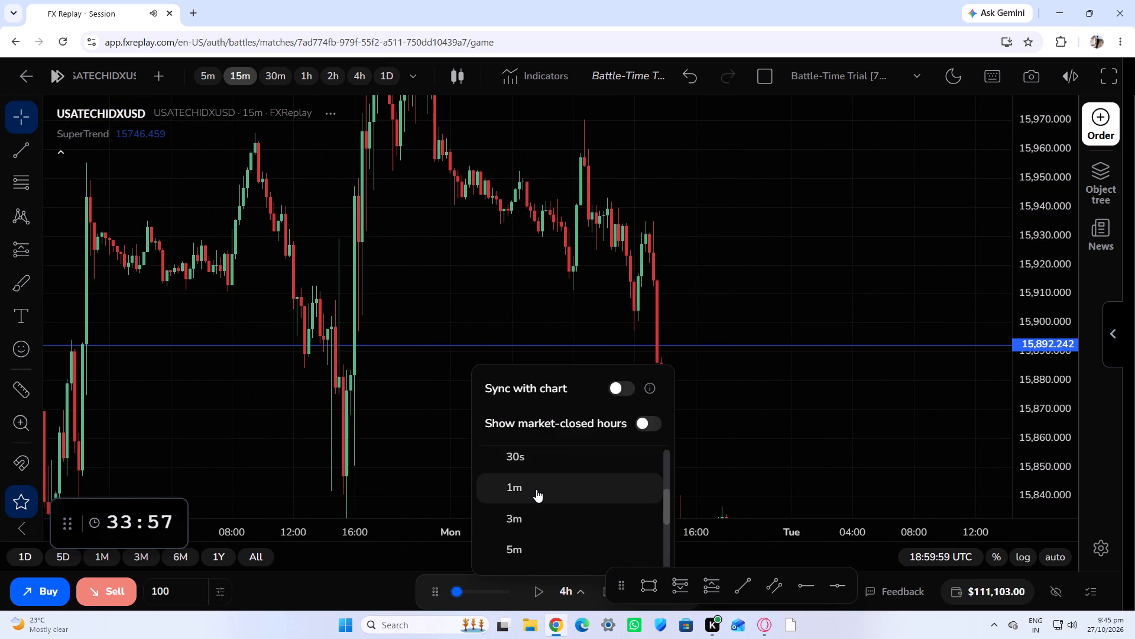
click(536, 489)
Switch the chart to the 4h timeframe and delete the horizontal lines at 15,892.242 and 16,039.925.
scroll(740, 444, up, 6)
drag(1035, 179, 1045, 461)
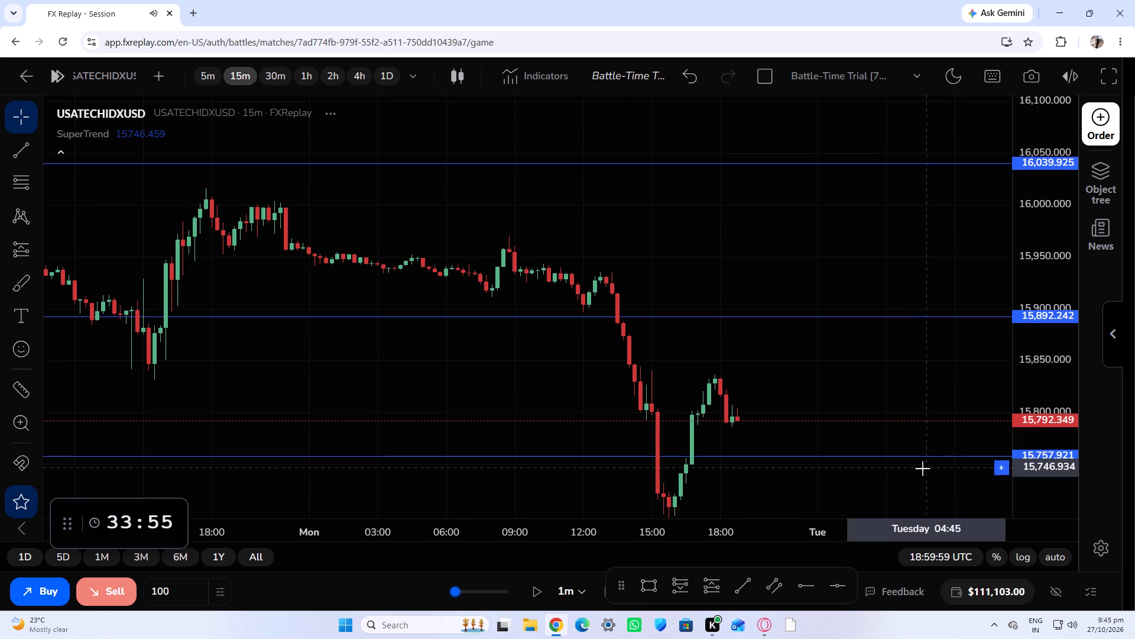
drag(883, 485, 889, 393)
click(367, 78)
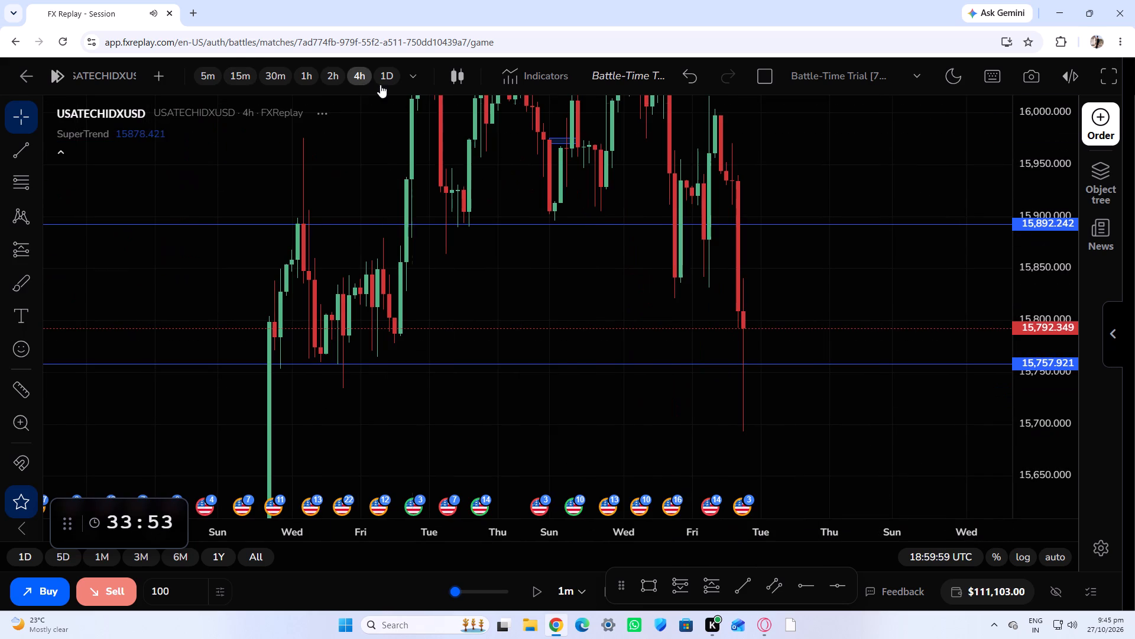
drag(1036, 153, 1028, 299)
scroll(765, 393, down, 2)
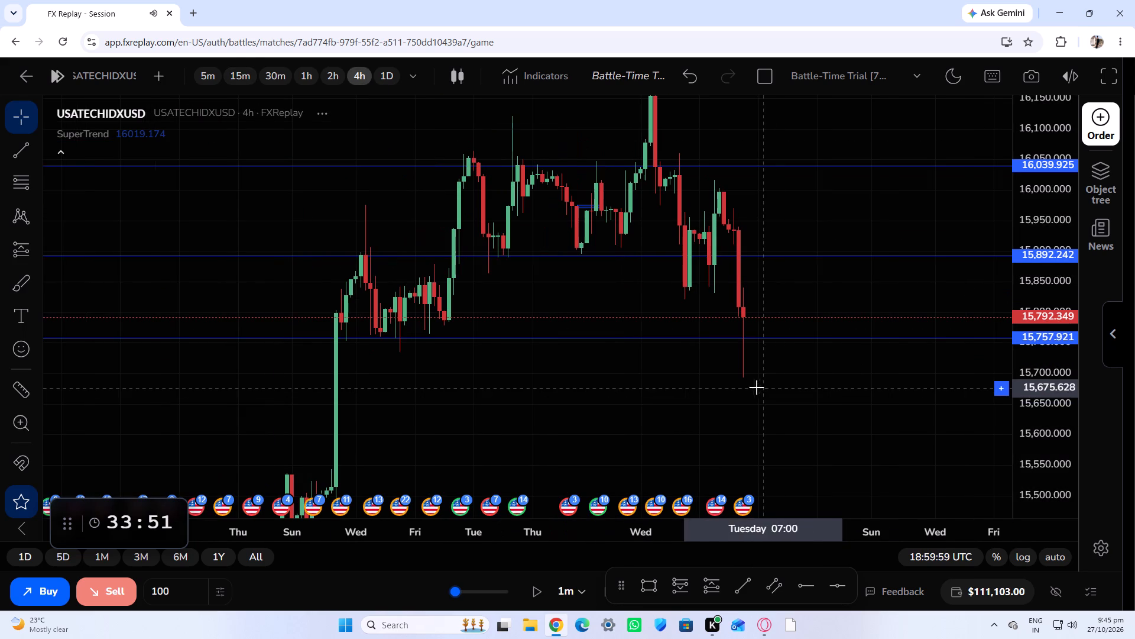
click(701, 256)
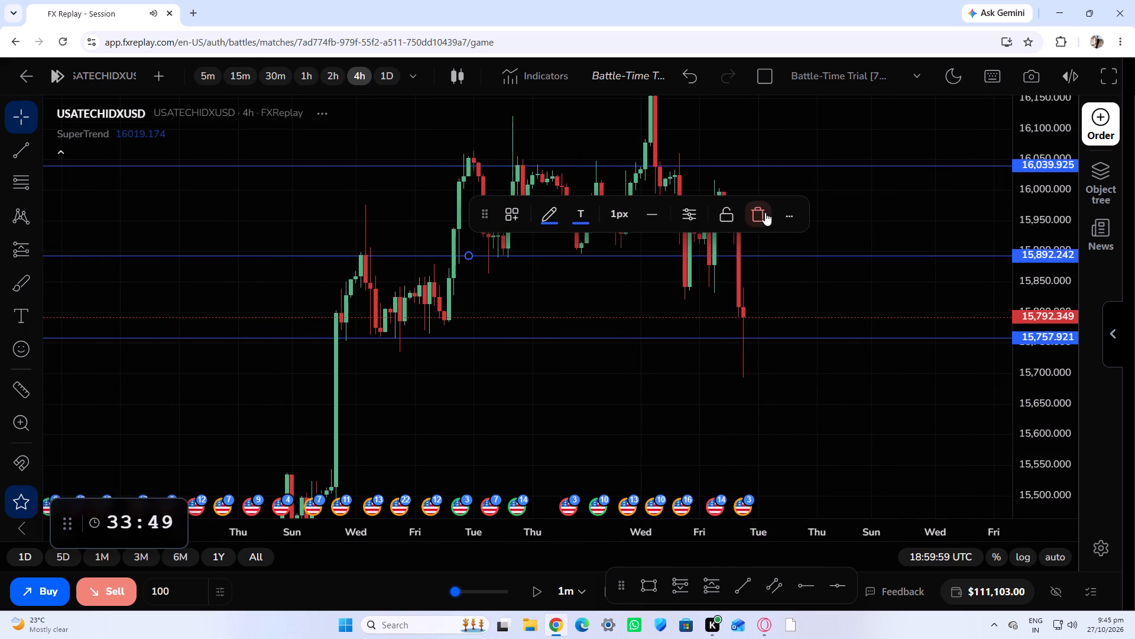
click(766, 212)
click(761, 158)
click(763, 164)
click(839, 122)
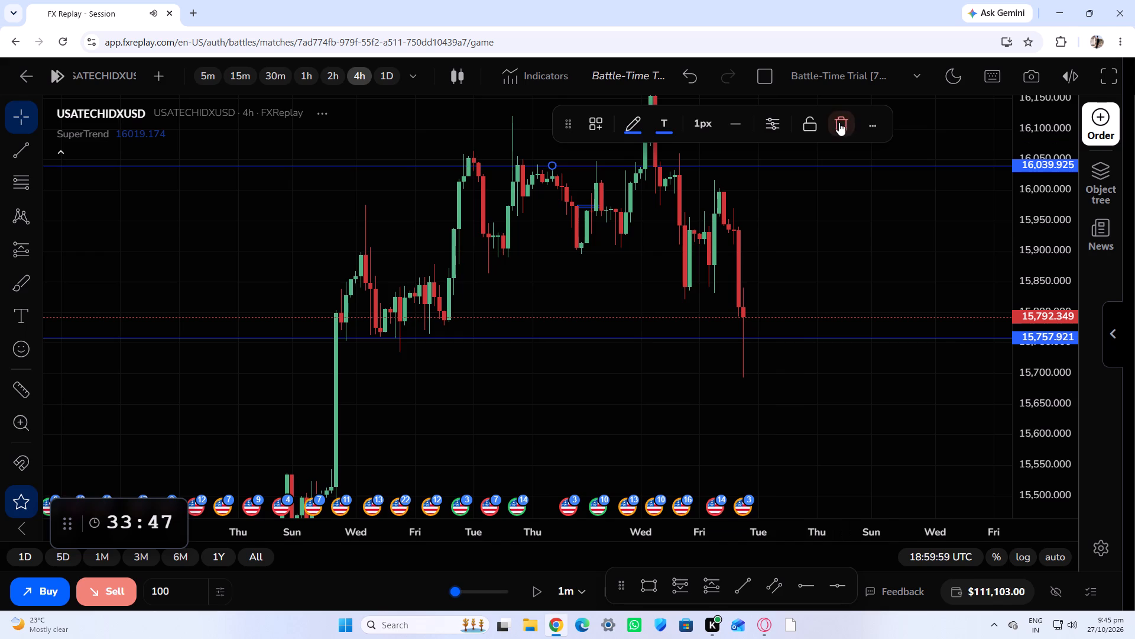
Set the replay step interval to 30m, resume the replay and dismiss the chart experience feedback request.
scroll(809, 248, up, 2)
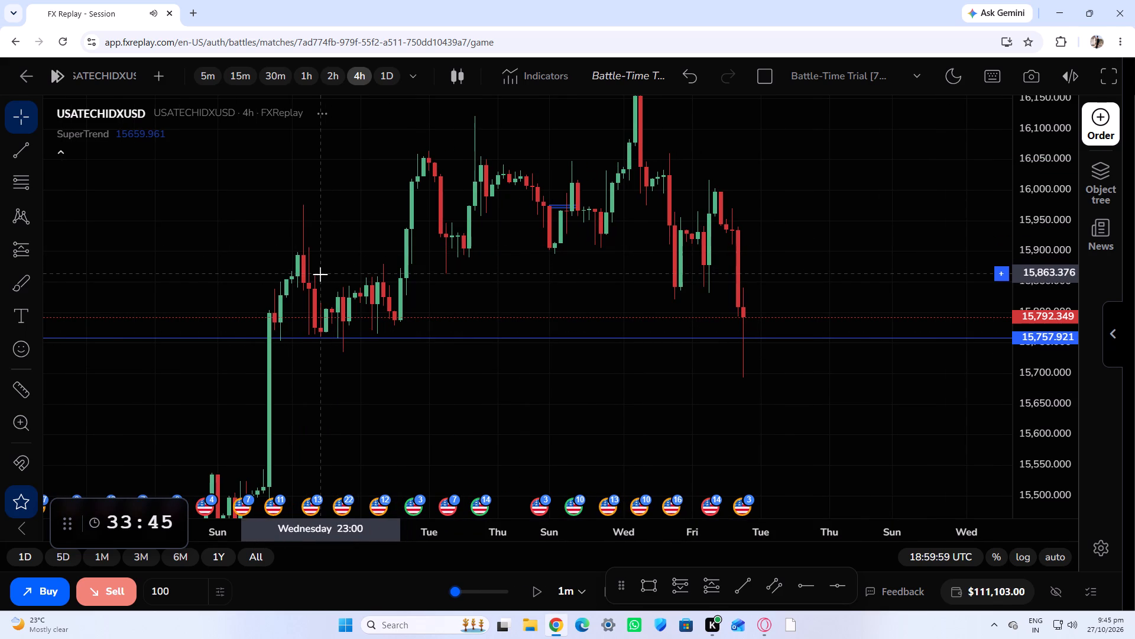
scroll(617, 412, up, 3)
click(569, 597)
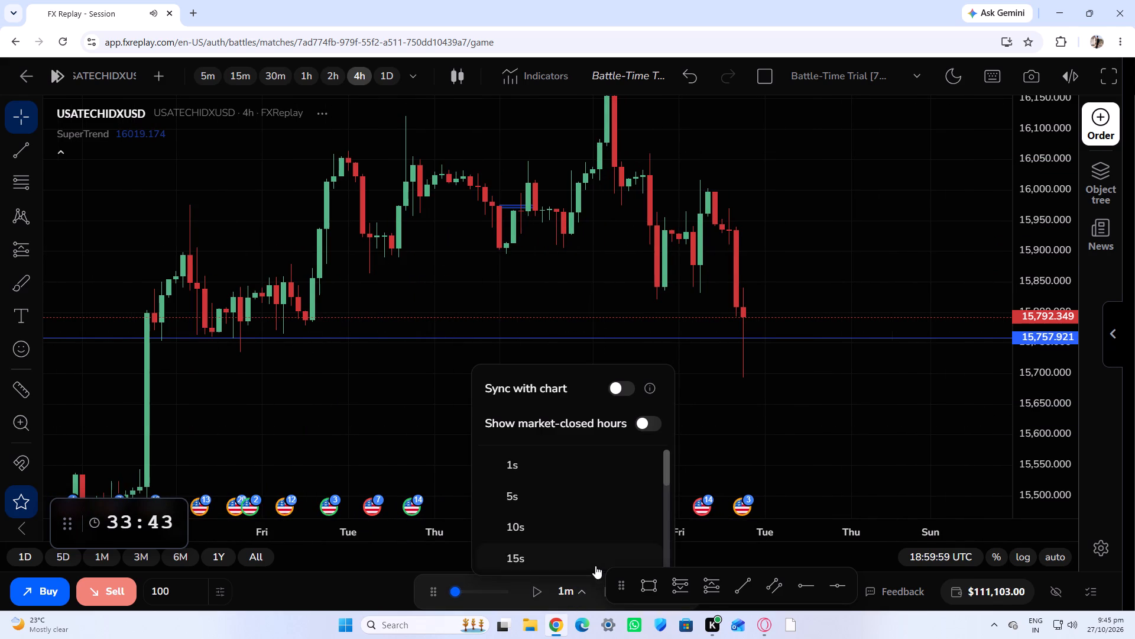
scroll(589, 557, down, 4)
scroll(515, 514, up, 4)
scroll(511, 479, down, 3)
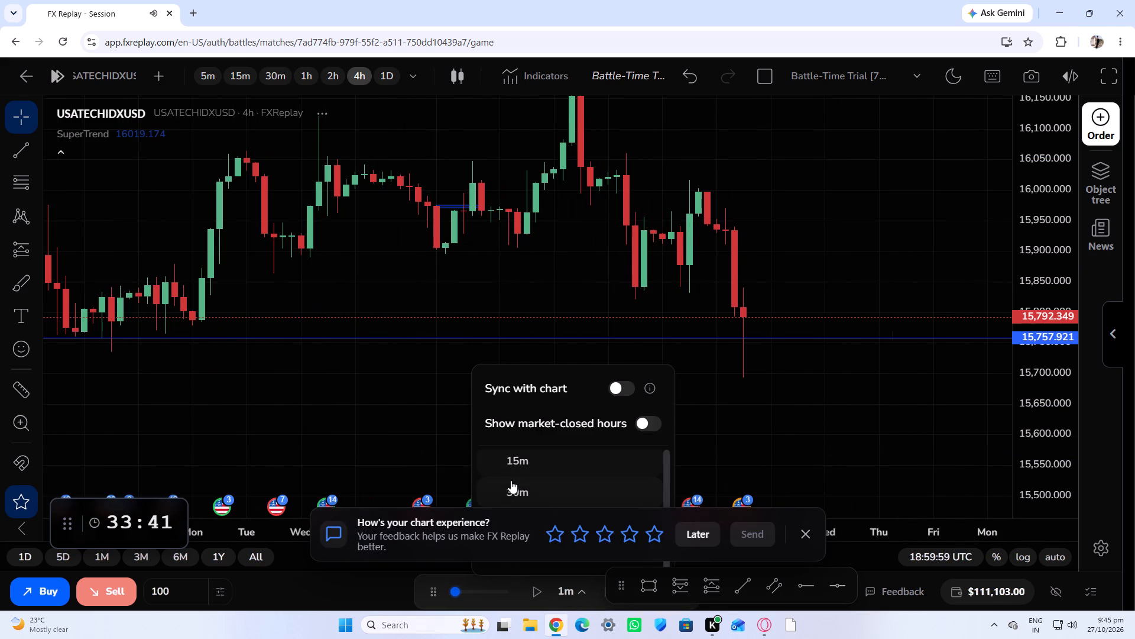
click(514, 479)
click(526, 584)
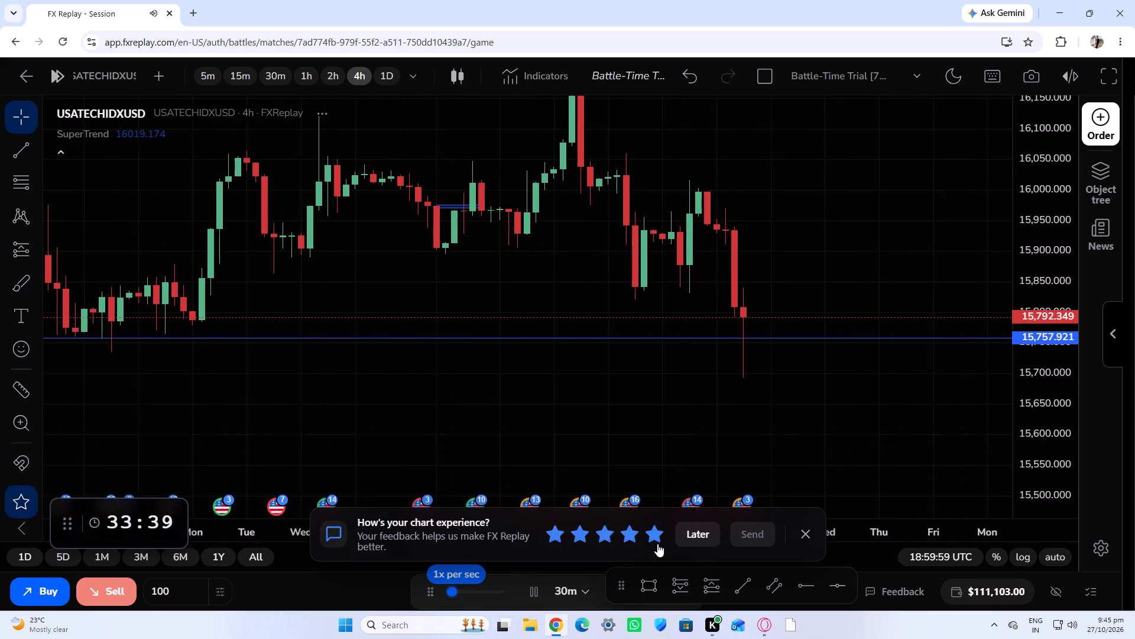
click(804, 530)
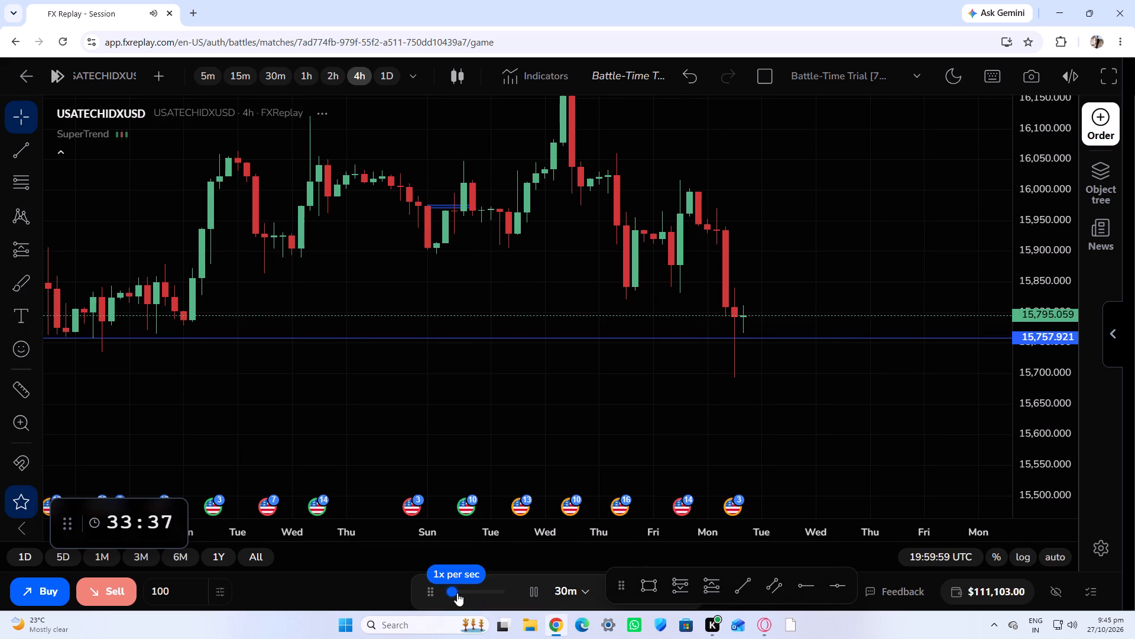
Advance the replay briefly at 16x per sec and return it to 1x per sec.
drag(457, 593, 339, 604)
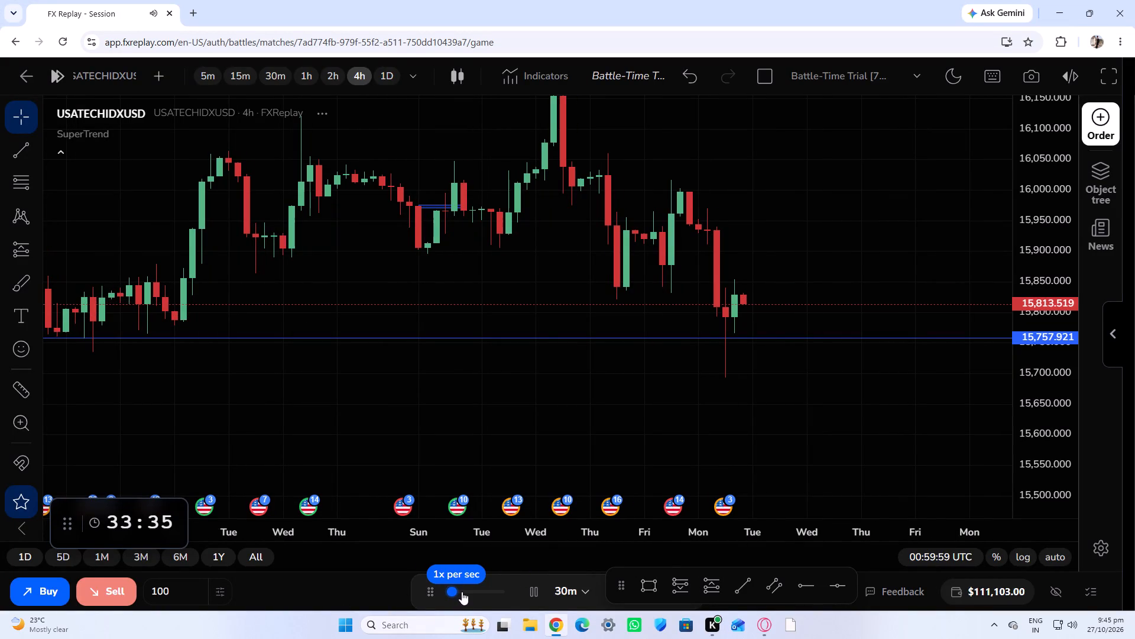
drag(452, 593, 526, 599)
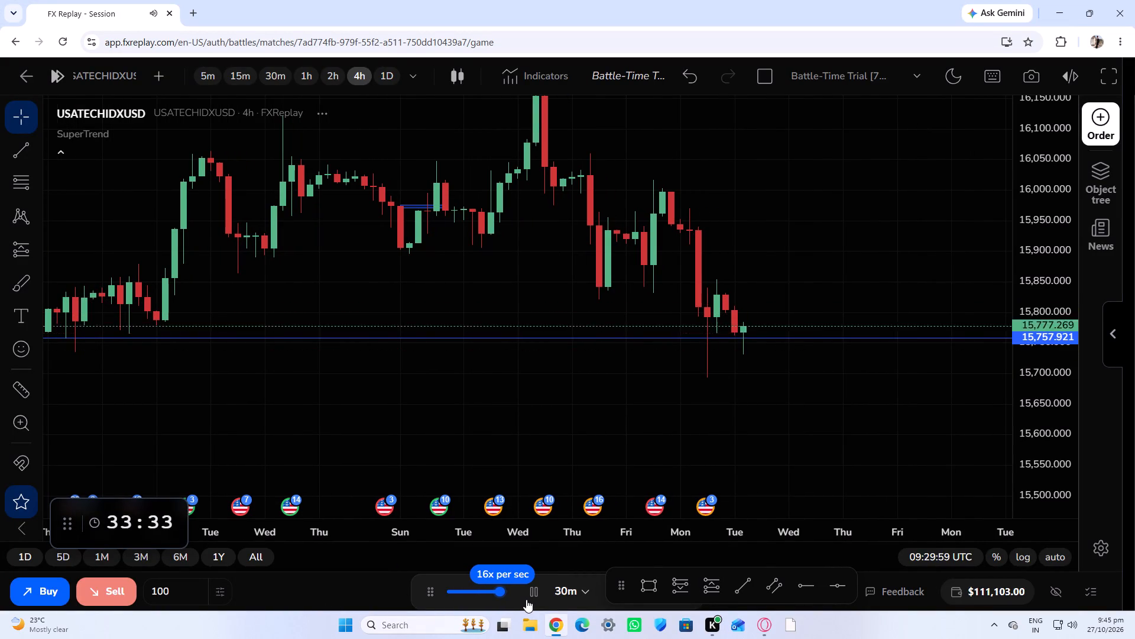
drag(526, 599, 322, 572)
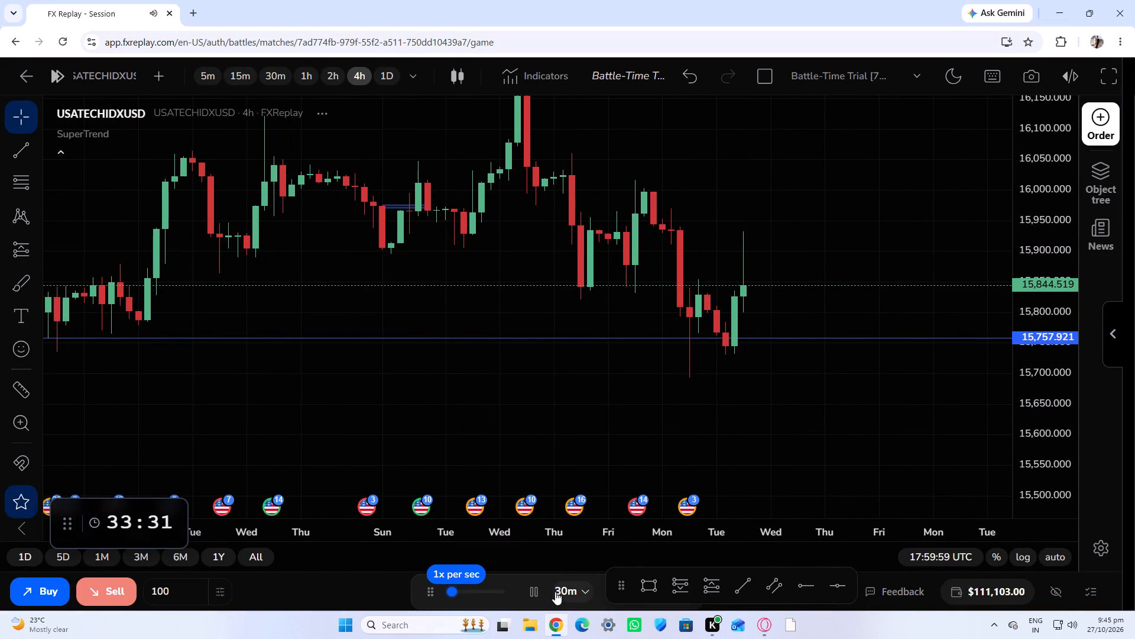
Set the replay step interval to 1m while the replay keeps running.
click(570, 590)
scroll(530, 490, down, 3)
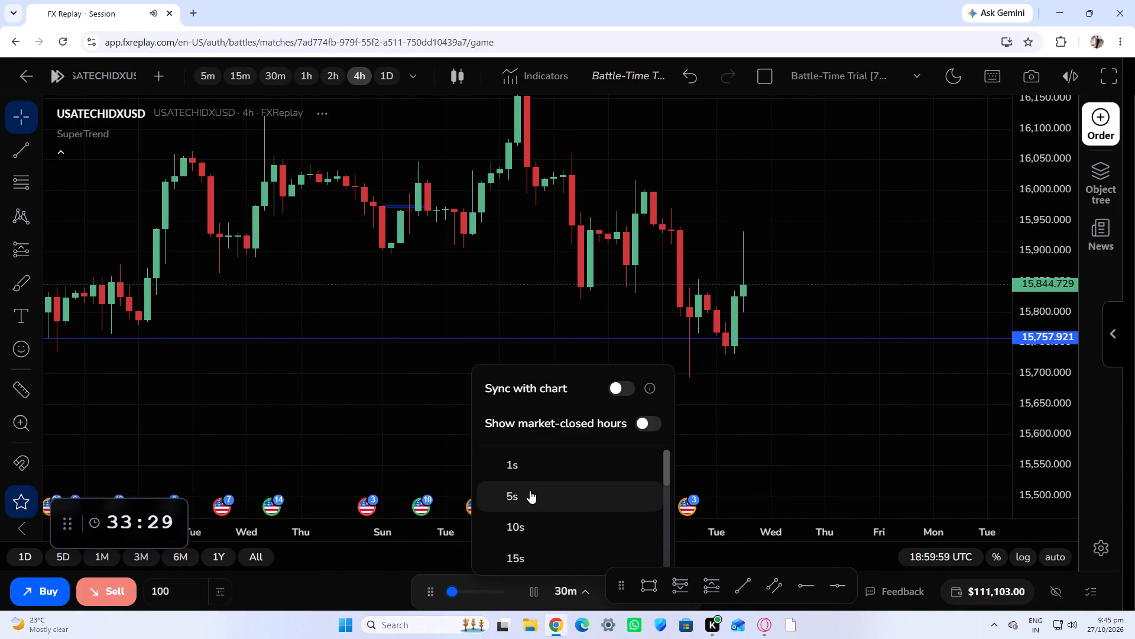
scroll(535, 463, up, 1)
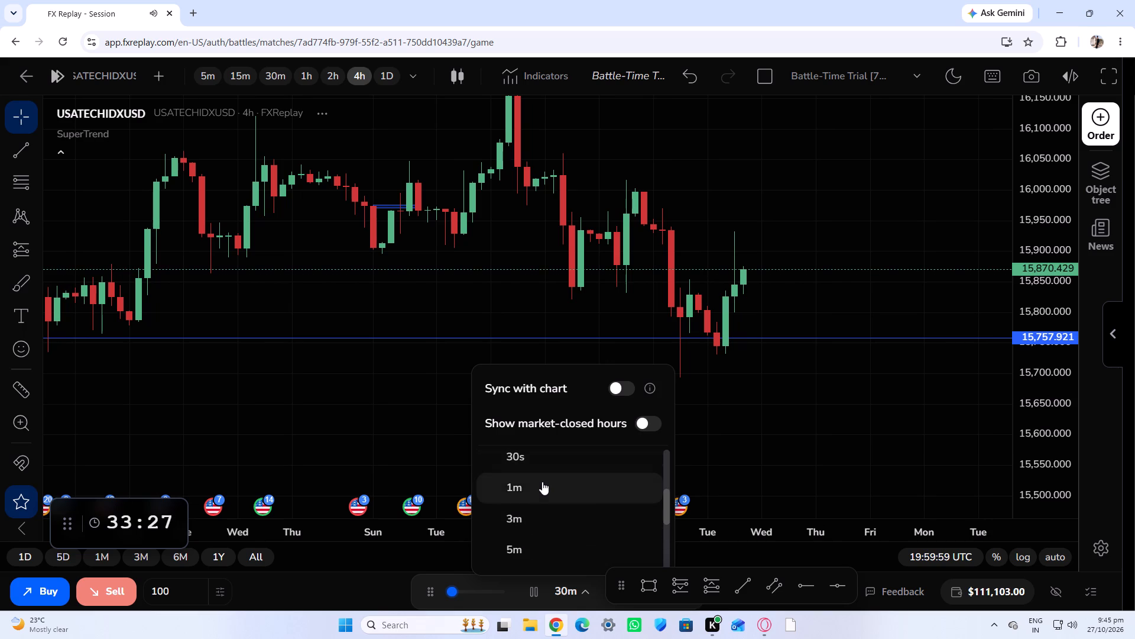
click(543, 482)
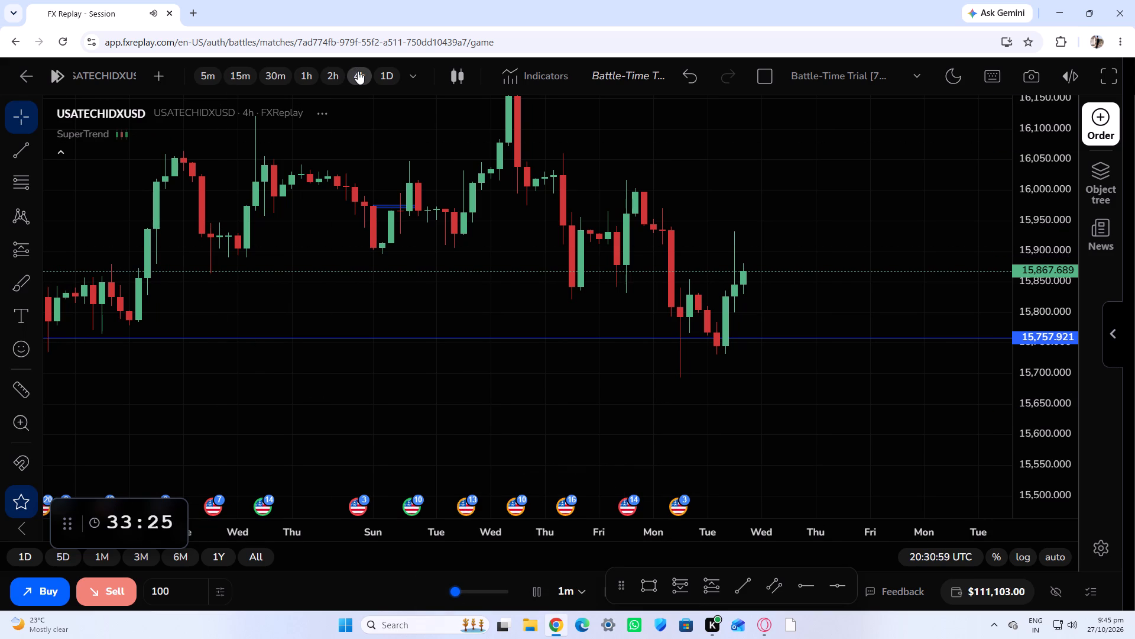
Show the SuperTrend indicator on the 4h chart.
click(358, 71)
click(124, 134)
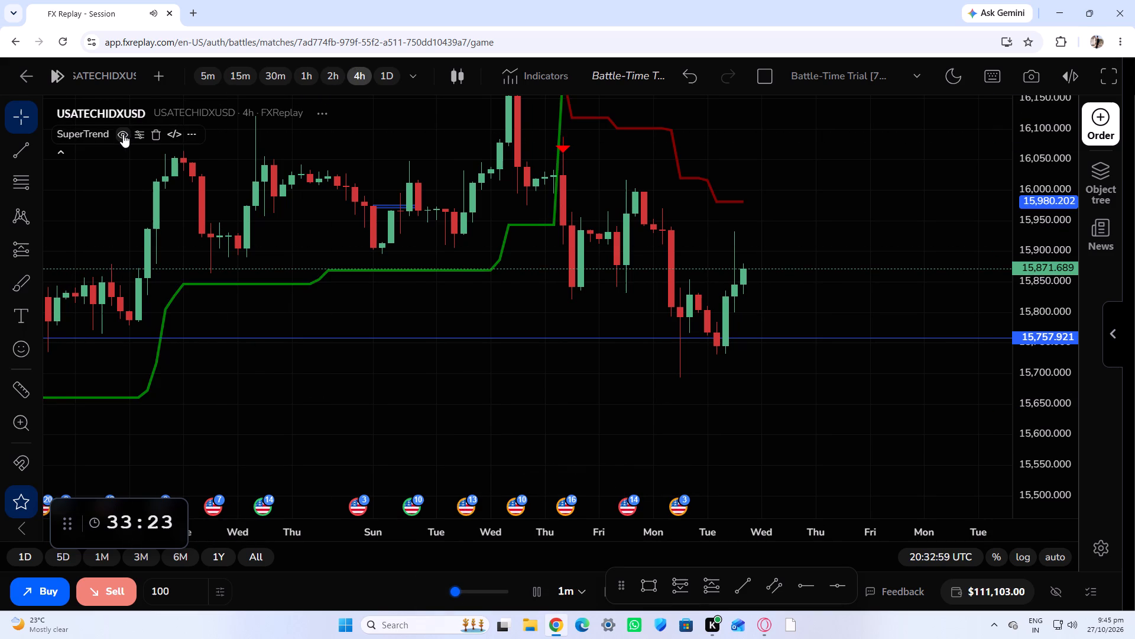
click(123, 134)
click(123, 134)
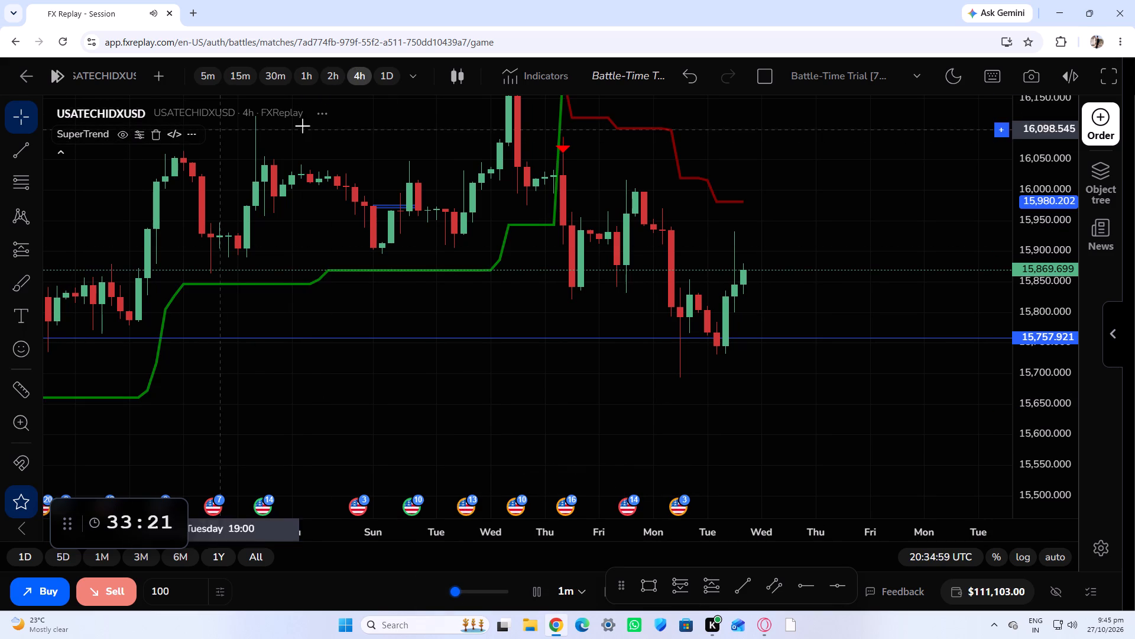
Compare the SuperTrend direction on the 1D, 15m, 4h, 2h and 1h timeframes, ending on the 15m chart.
click(384, 75)
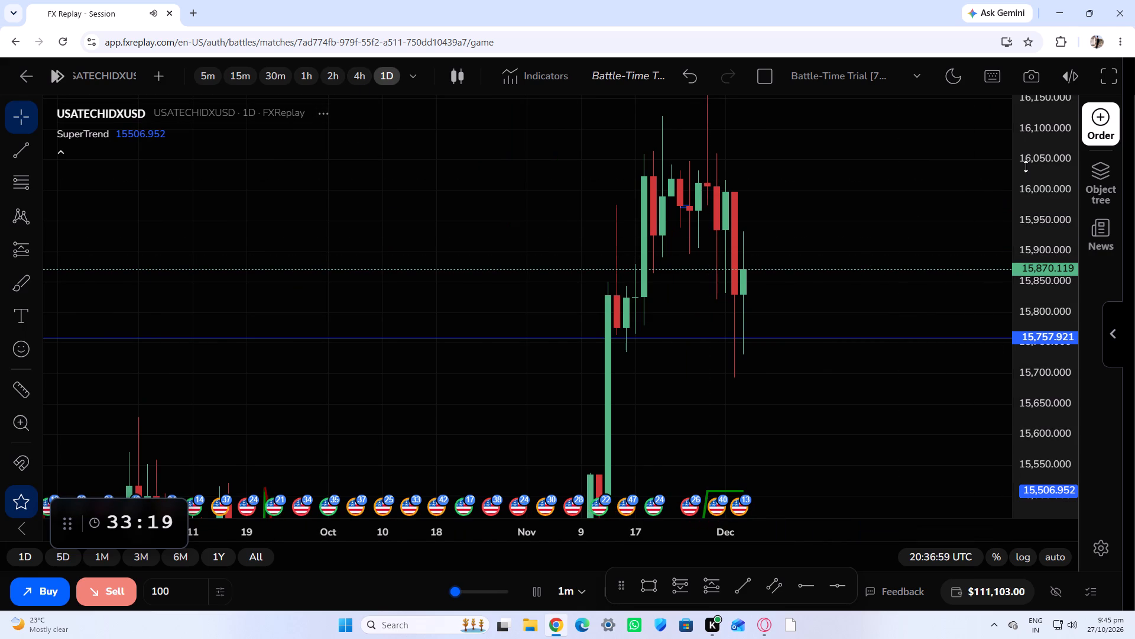
drag(1029, 167, 1036, 369)
scroll(931, 374, up, 3)
drag(884, 412, 873, 396)
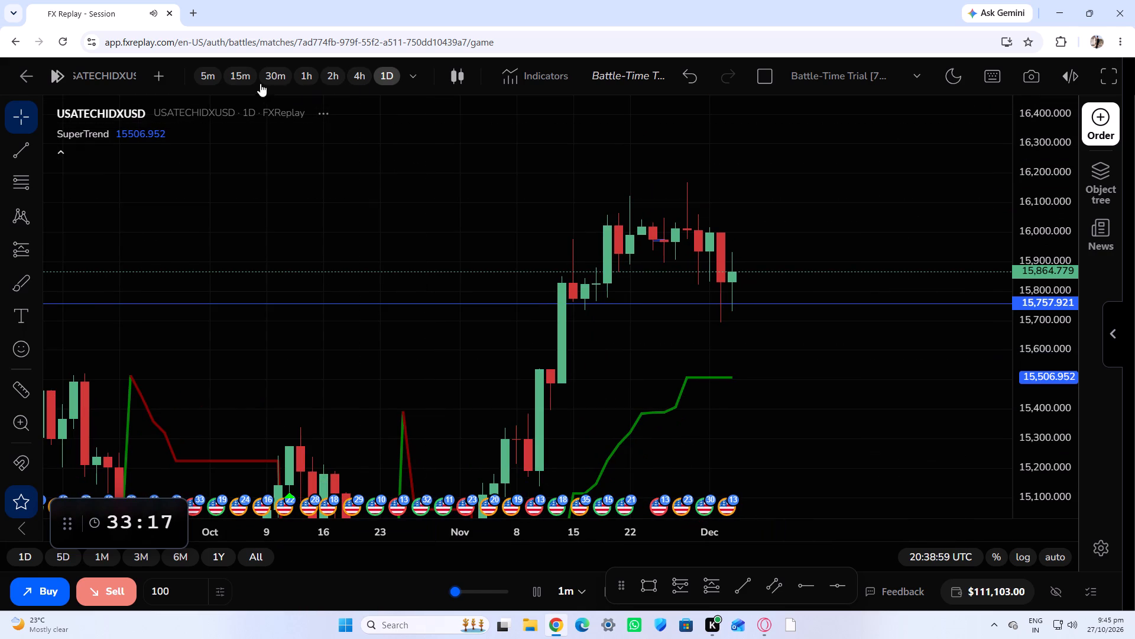
click(247, 72)
scroll(423, 173, down, 8)
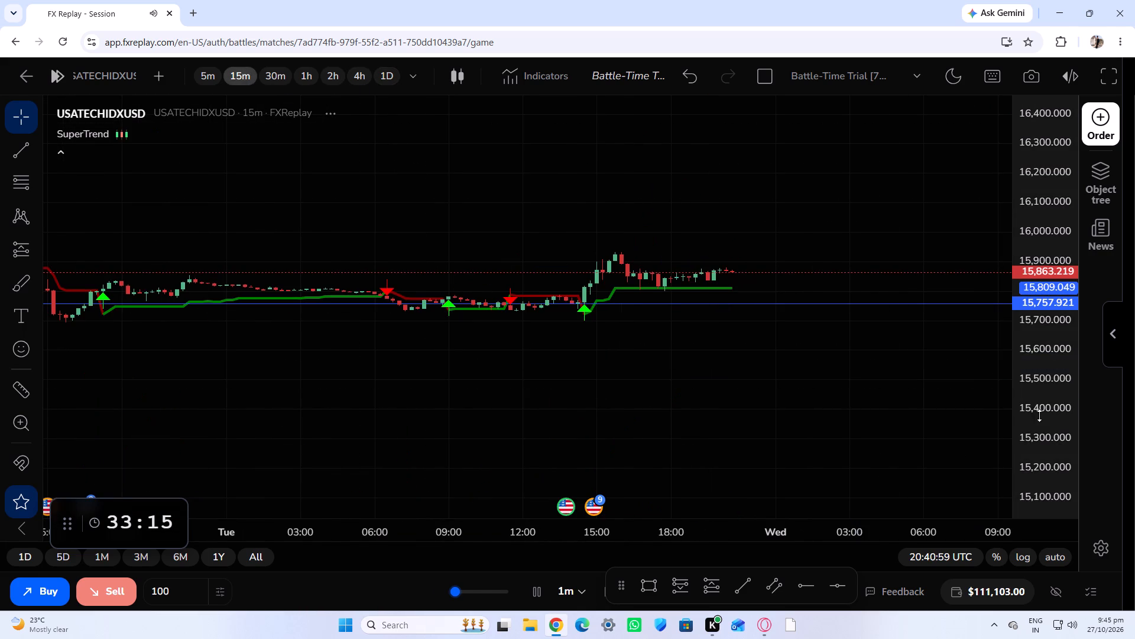
click(361, 75)
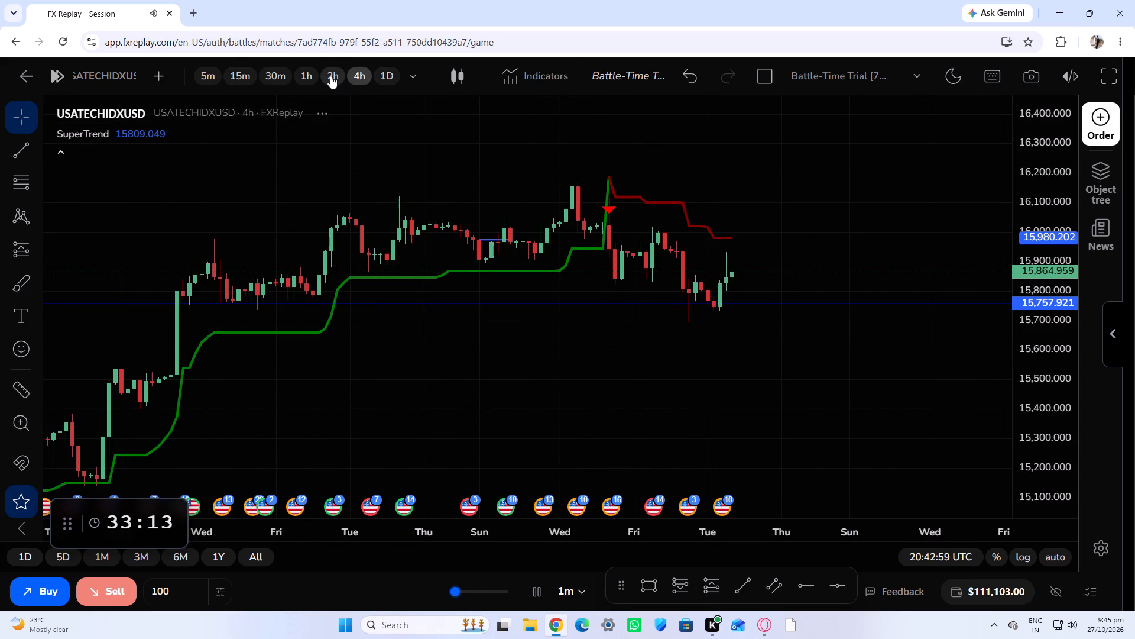
click(330, 76)
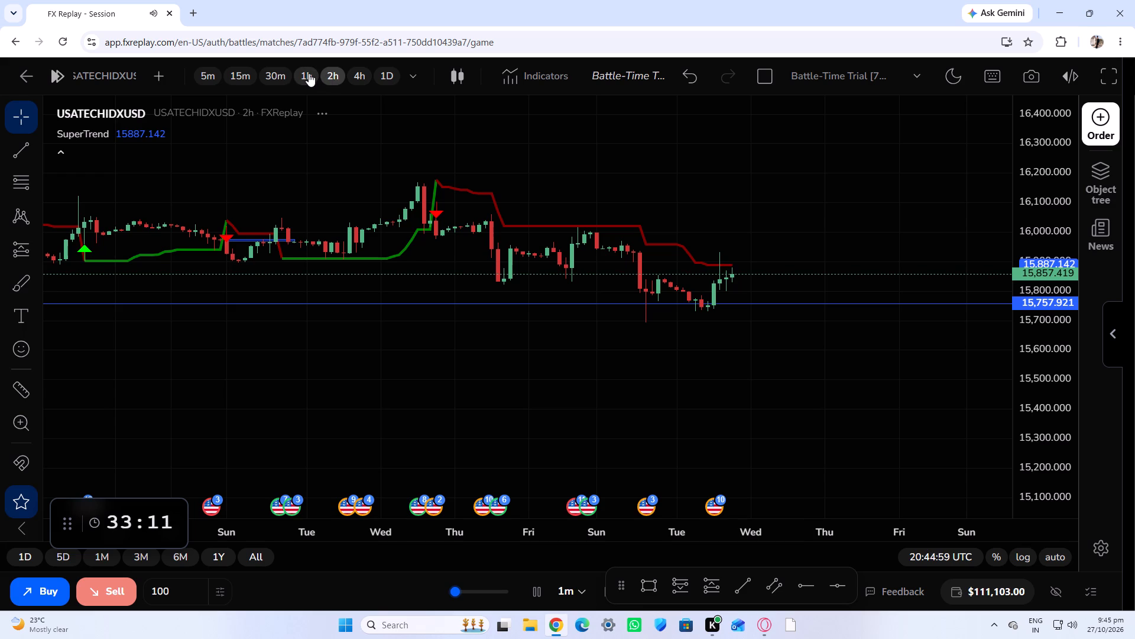
click(306, 75)
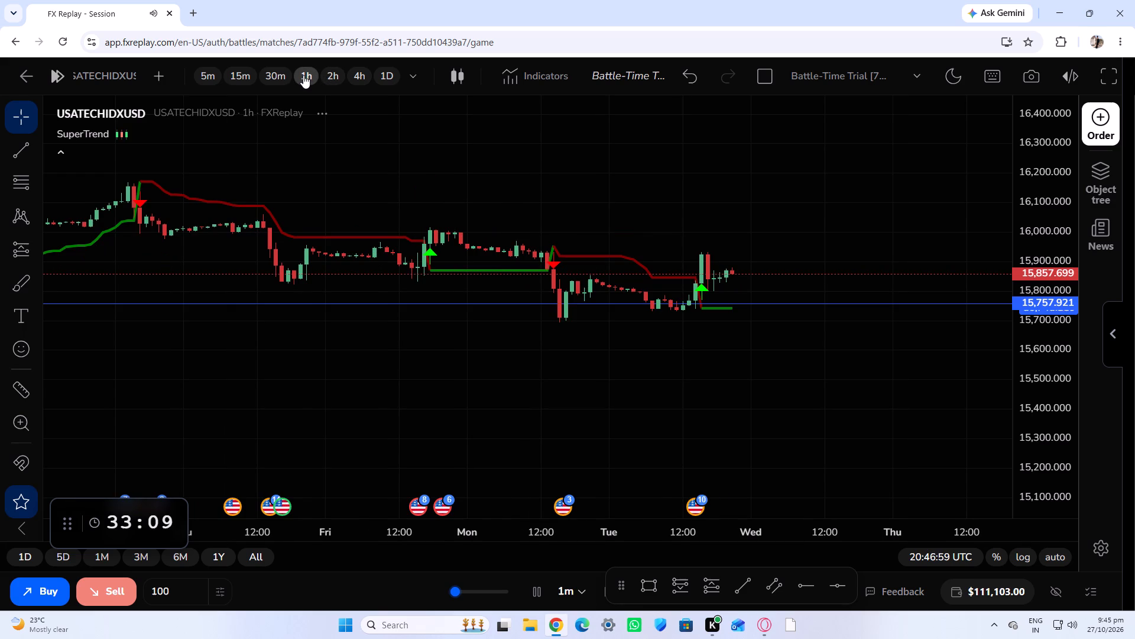
click(240, 72)
Hide the SuperTrend indicator on the 15m chart.
scroll(239, 91, down, 1)
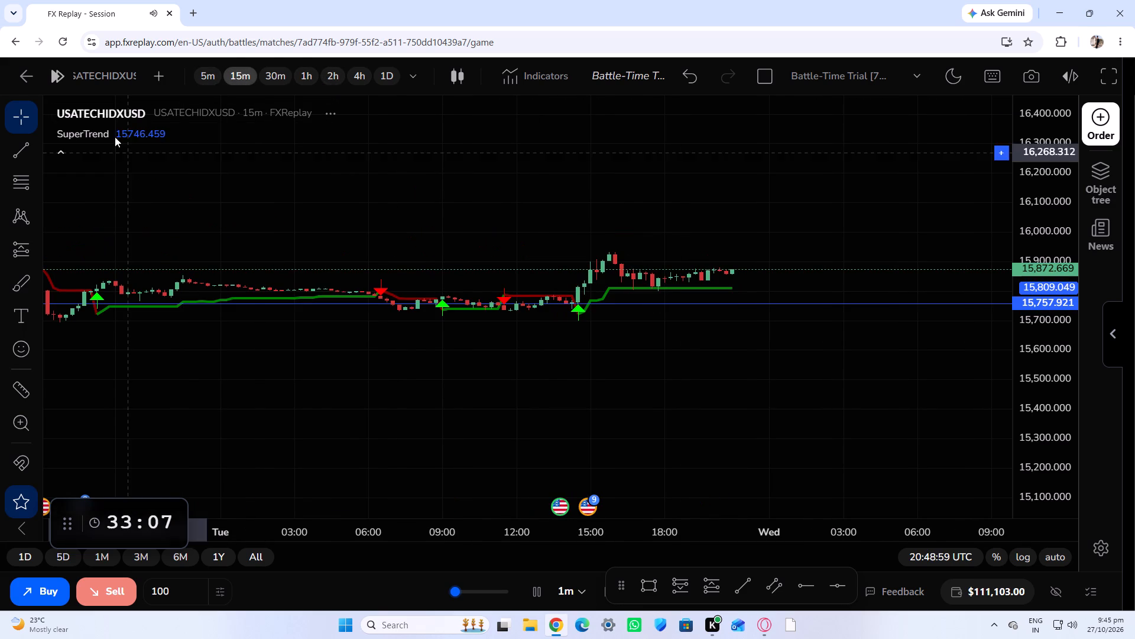
click(120, 132)
Examine the recent 15m price action above the horizontal line at 15,757.921.
scroll(170, 156, down, 7)
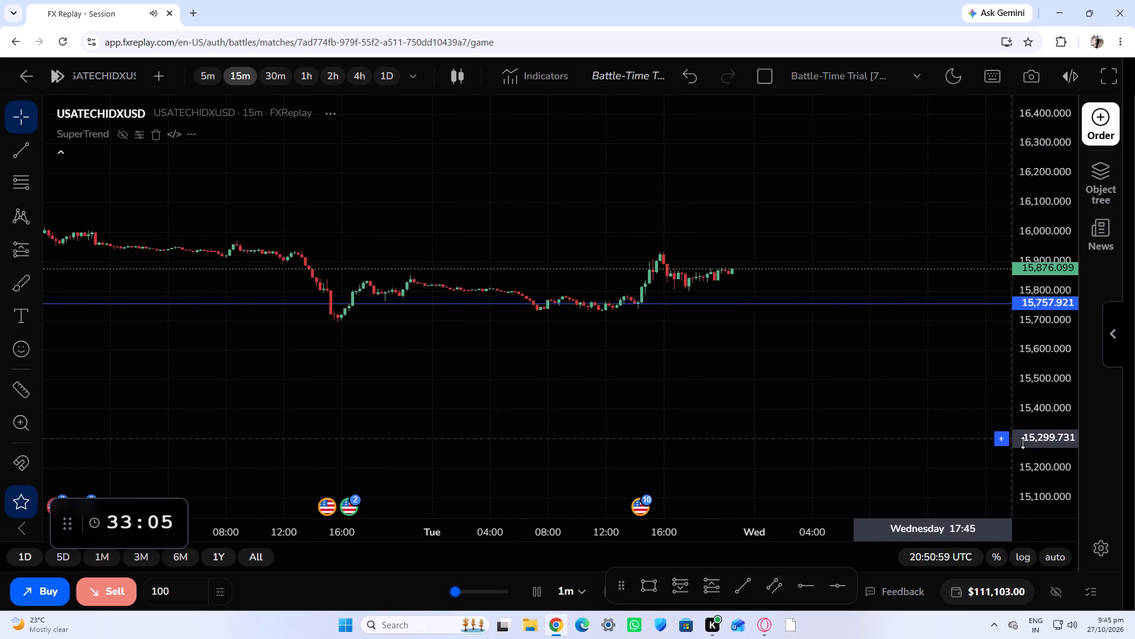
drag(1023, 443, 1028, 91)
drag(906, 375, 838, 413)
drag(1040, 402, 1029, 141)
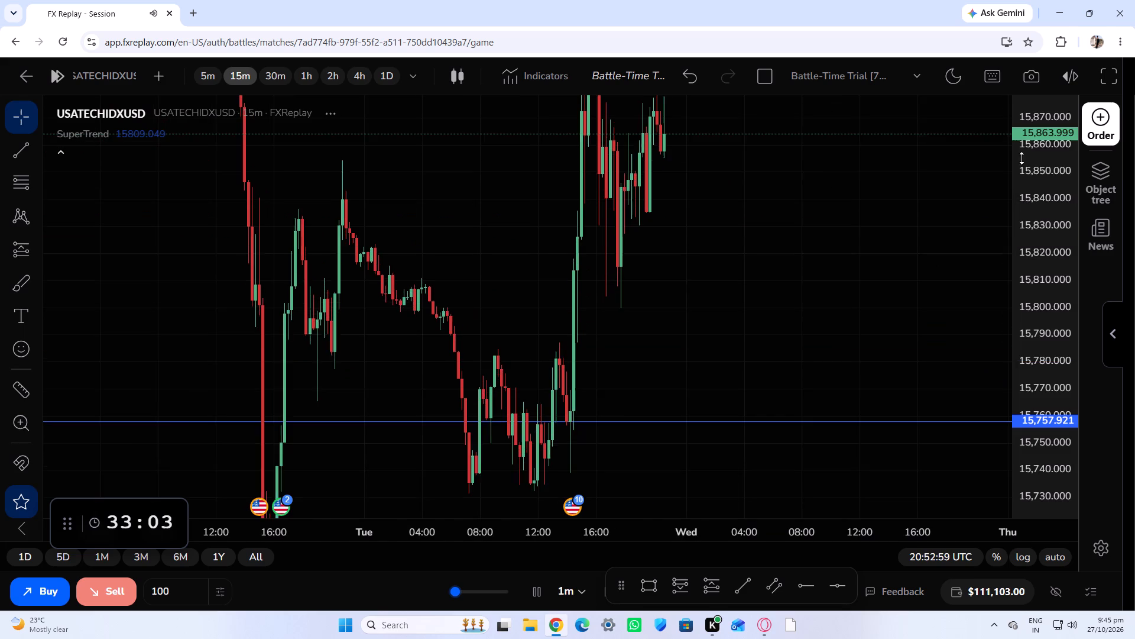
scroll(921, 241, up, 7)
drag(1067, 237, 1044, 362)
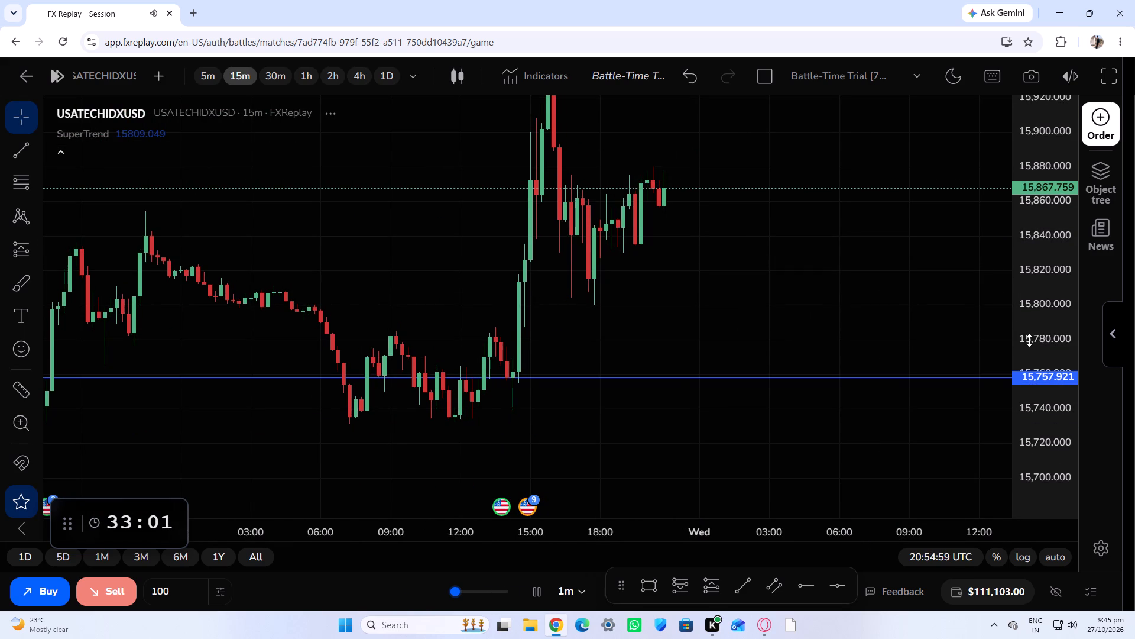
scroll(874, 418, down, 4)
drag(830, 440, 878, 407)
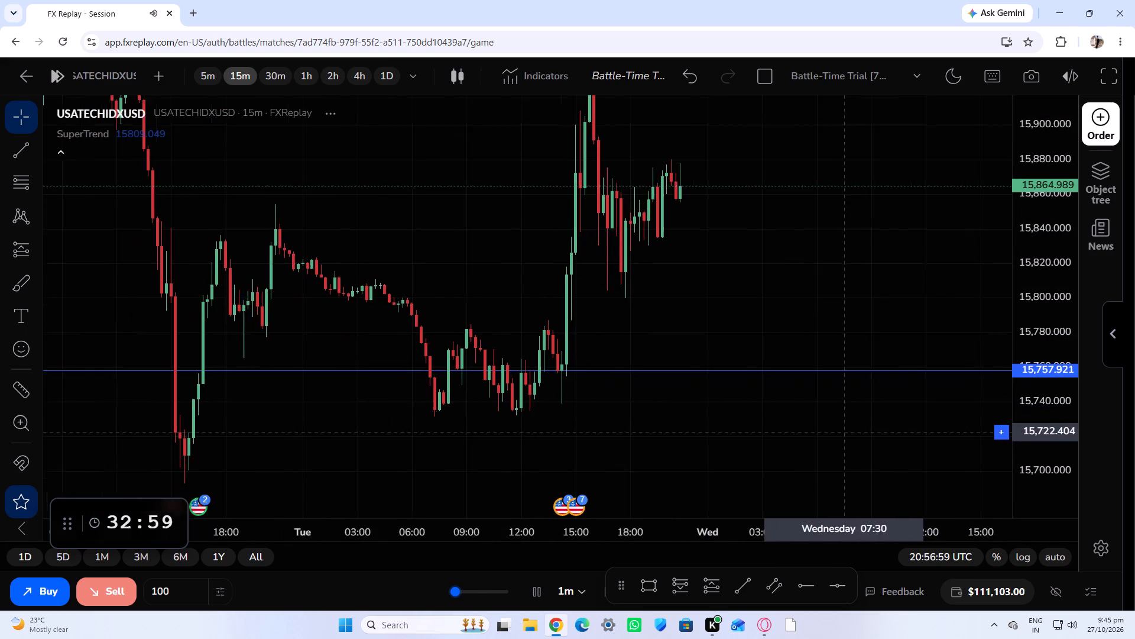
Set the replay step to 5m and raise the replay speed to its maximum.
drag(878, 407, 907, 365)
click(567, 596)
scroll(546, 527, down, 2)
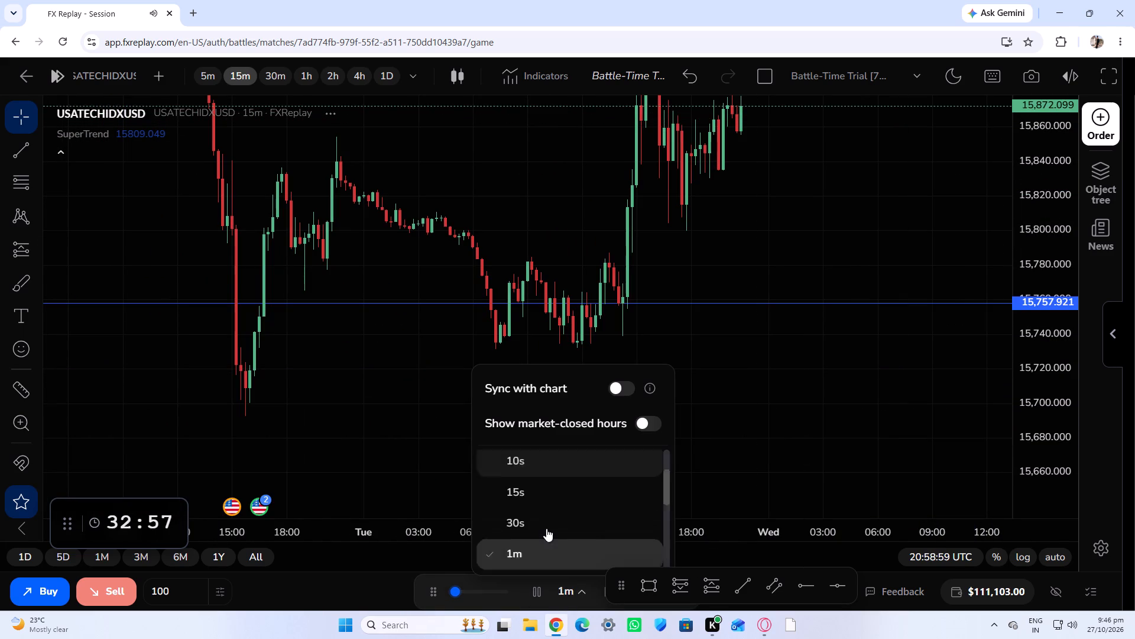
scroll(546, 528, down, 1)
click(540, 484)
drag(453, 591, 467, 592)
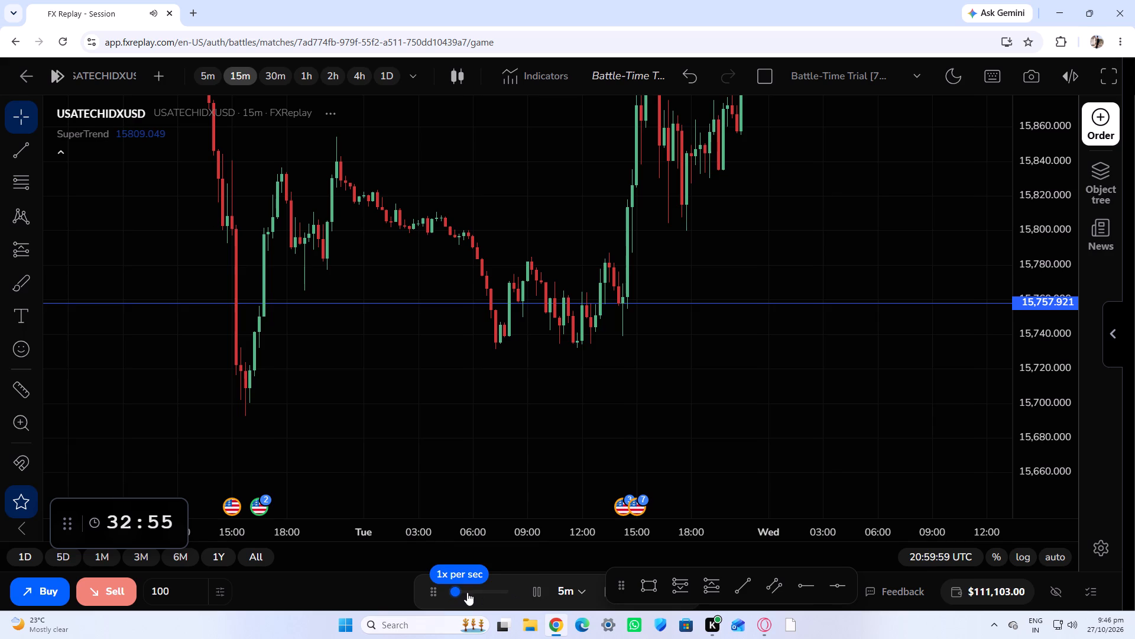
drag(467, 592, 595, 594)
Examine the 15m price action against earlier swings above the 15,757.921 line while the replay advances.
drag(815, 421, 674, 511)
scroll(679, 509, down, 1)
drag(1078, 224, 1018, 377)
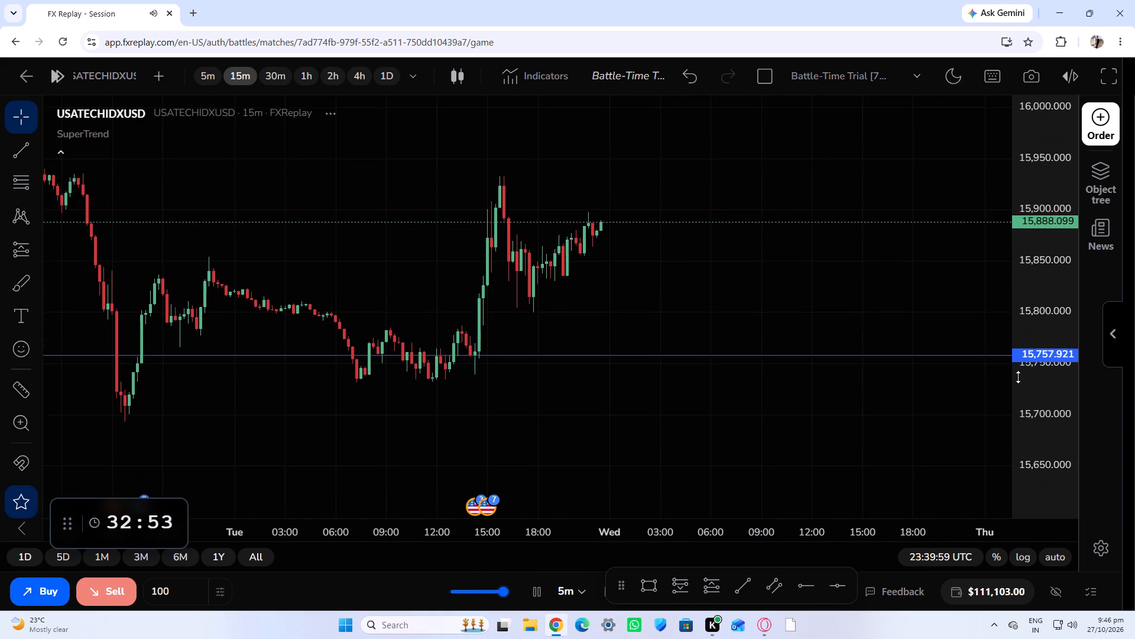
drag(1018, 377, 1016, 372)
drag(1016, 356, 1023, 317)
scroll(751, 322, down, 7)
drag(743, 290, 770, 350)
scroll(762, 338, down, 1)
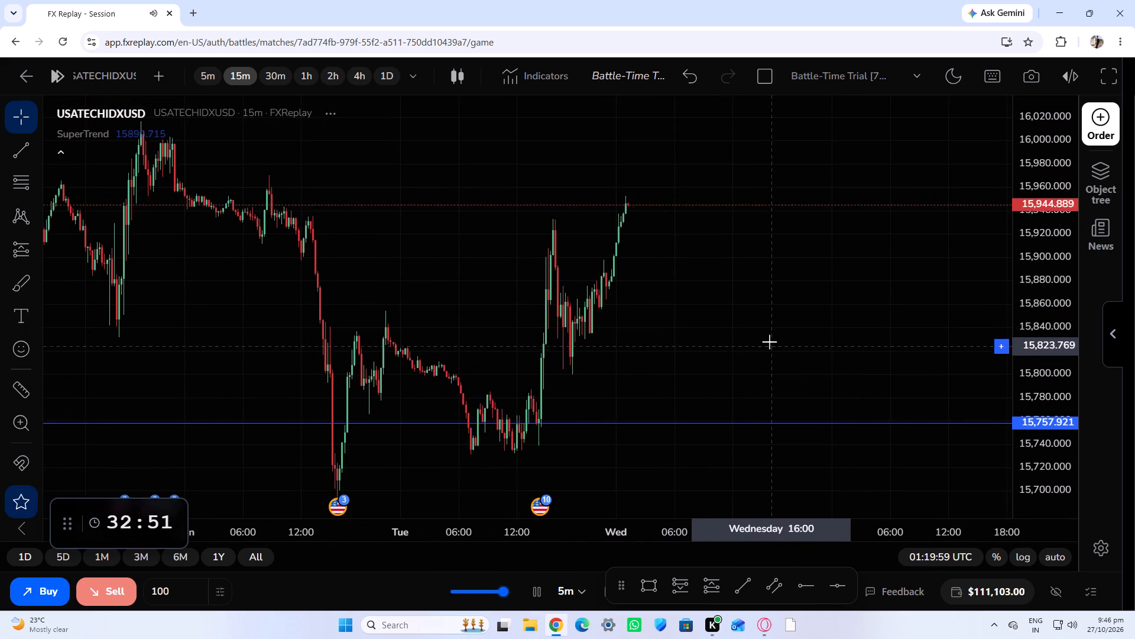
scroll(770, 327, down, 5)
drag(782, 327, 791, 360)
drag(1091, 192, 1066, 301)
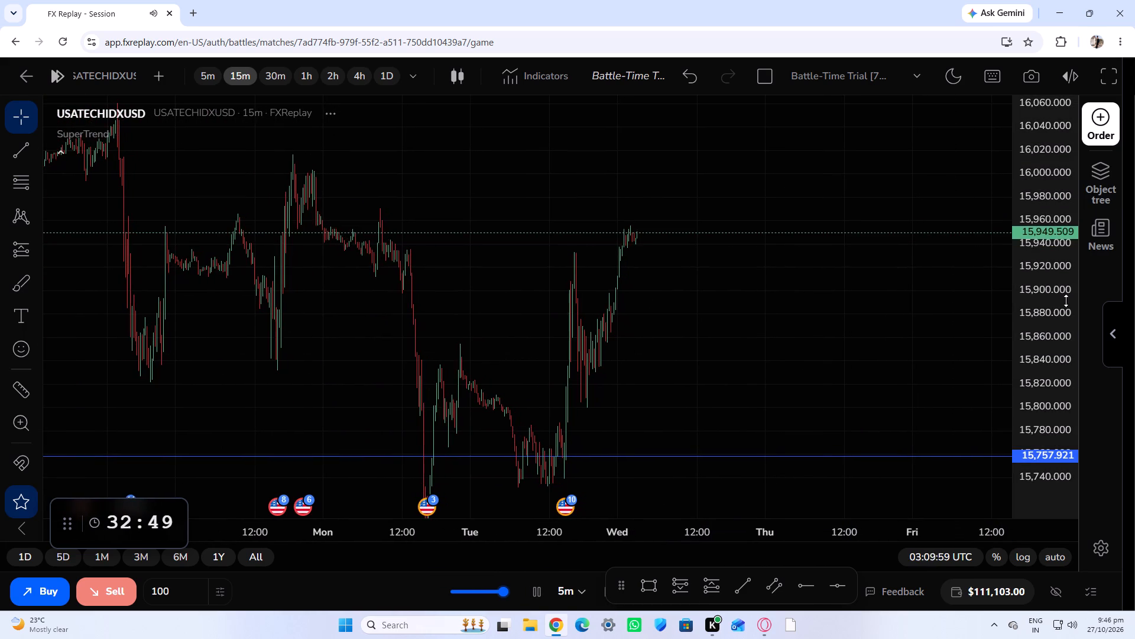
drag(1066, 301, 1063, 293)
drag(1052, 238, 1043, 337)
scroll(925, 306, down, 3)
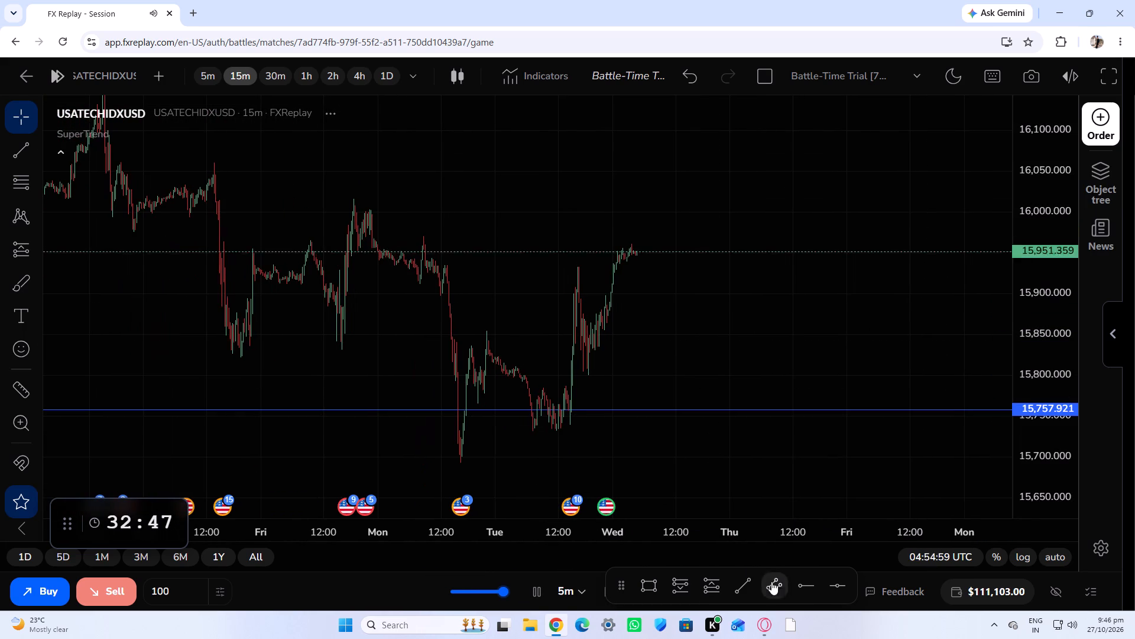
Draw a horizontal line at 16,001.360 through the earlier swing highs on the 15m chart.
click(838, 589)
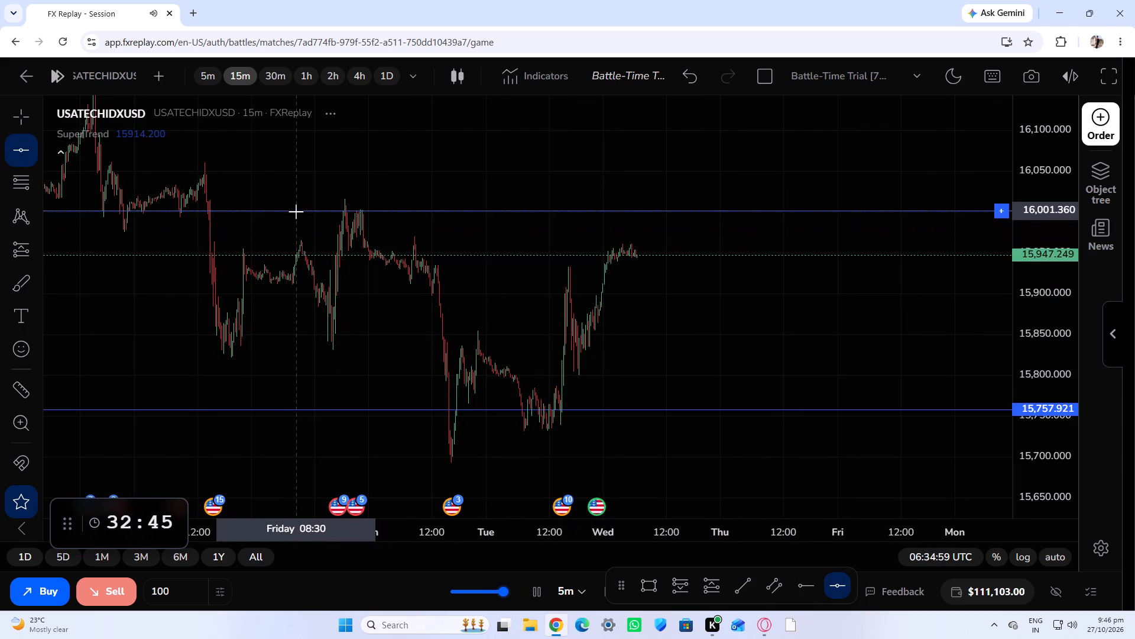
click(296, 211)
Slow the replay to 1x per second and set its step to 1m.
scroll(686, 315, up, 11)
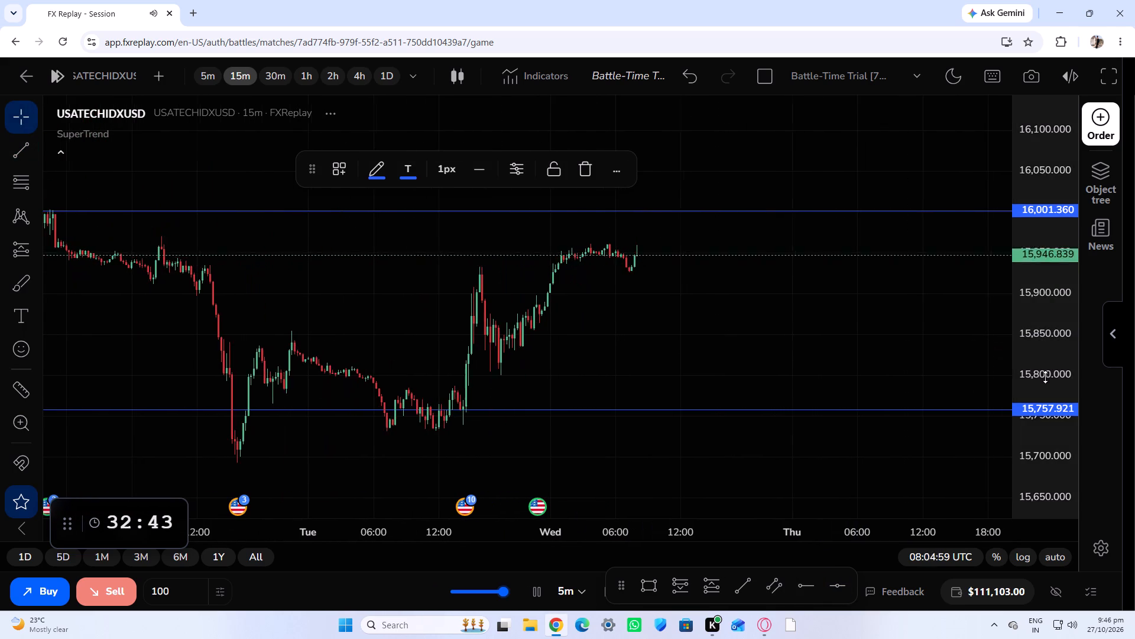
drag(1045, 377, 1029, 255)
scroll(807, 319, up, 2)
drag(789, 321, 764, 299)
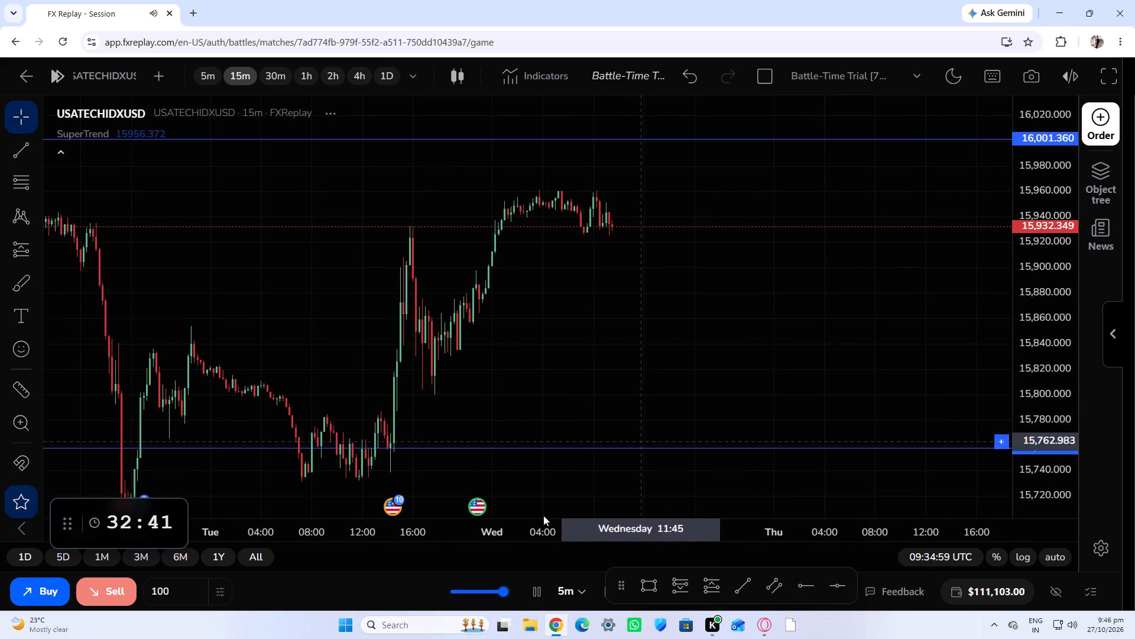
drag(504, 594, 377, 594)
click(583, 592)
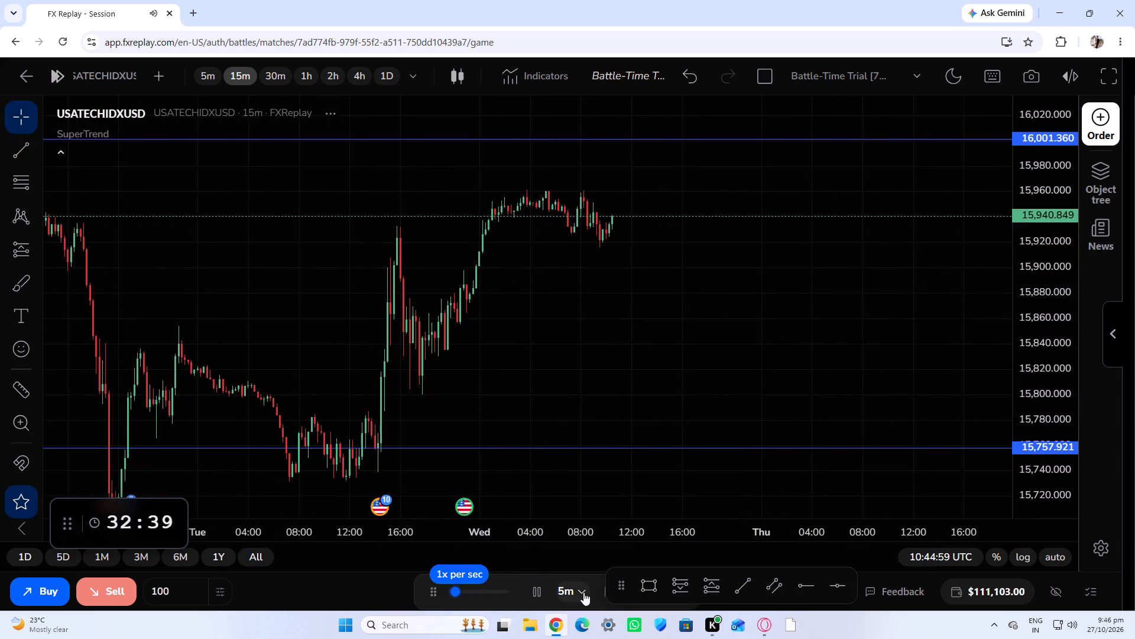
scroll(540, 491, down, 2)
click(535, 482)
Draw a nearly level trend line across Wednesday's highs at about 15,959.
scroll(735, 373, up, 1)
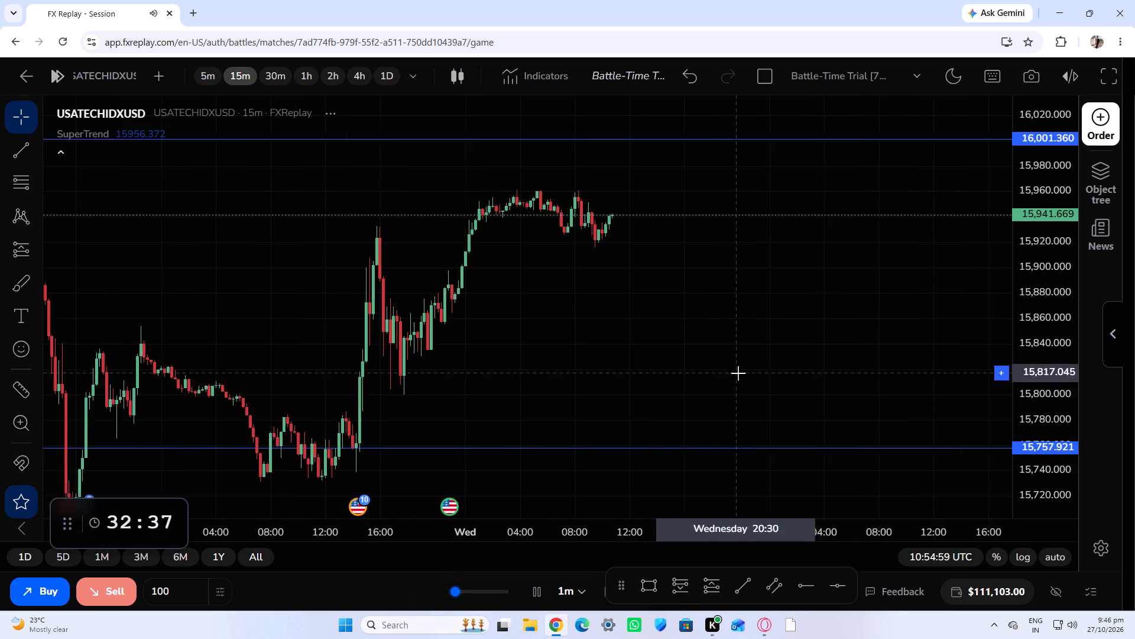
scroll(738, 373, up, 2)
click(745, 592)
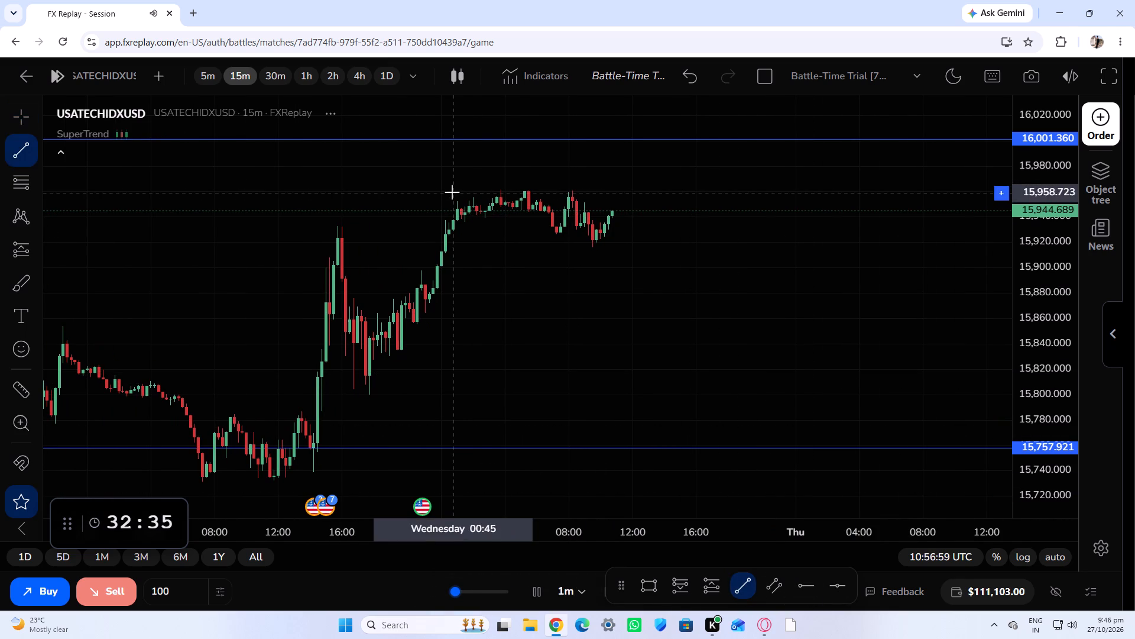
drag(453, 192, 657, 193)
click(657, 193)
click(698, 240)
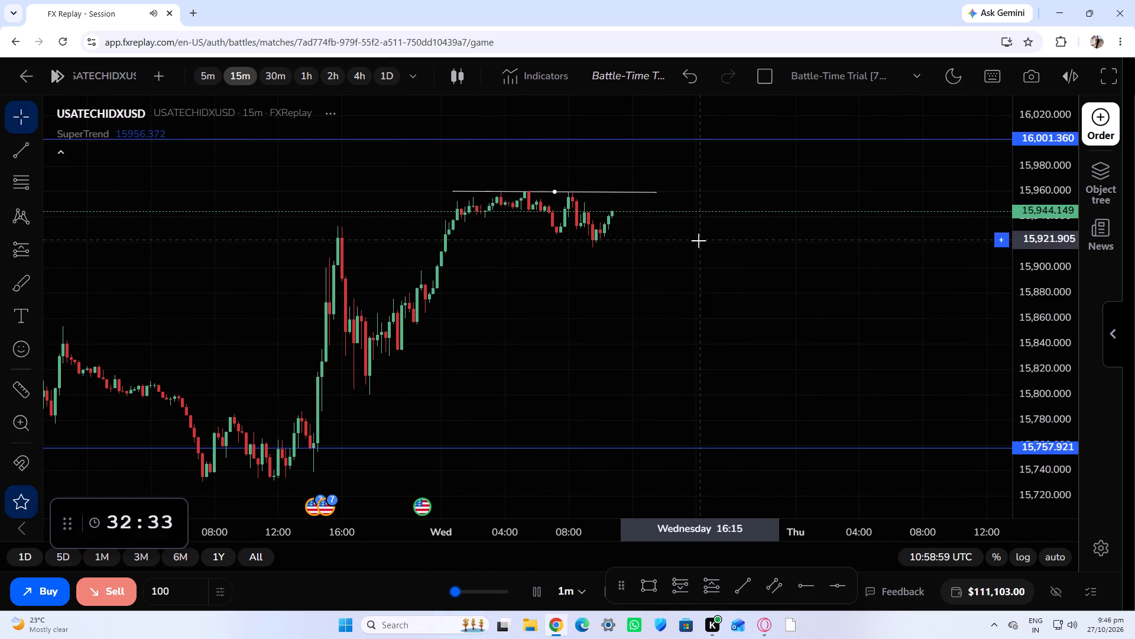
Raise the replay speed to its maximum while keeping the 1m step.
scroll(669, 370, up, 2)
drag(461, 591, 514, 592)
scroll(528, 346, down, 4)
scroll(588, 363, up, 2)
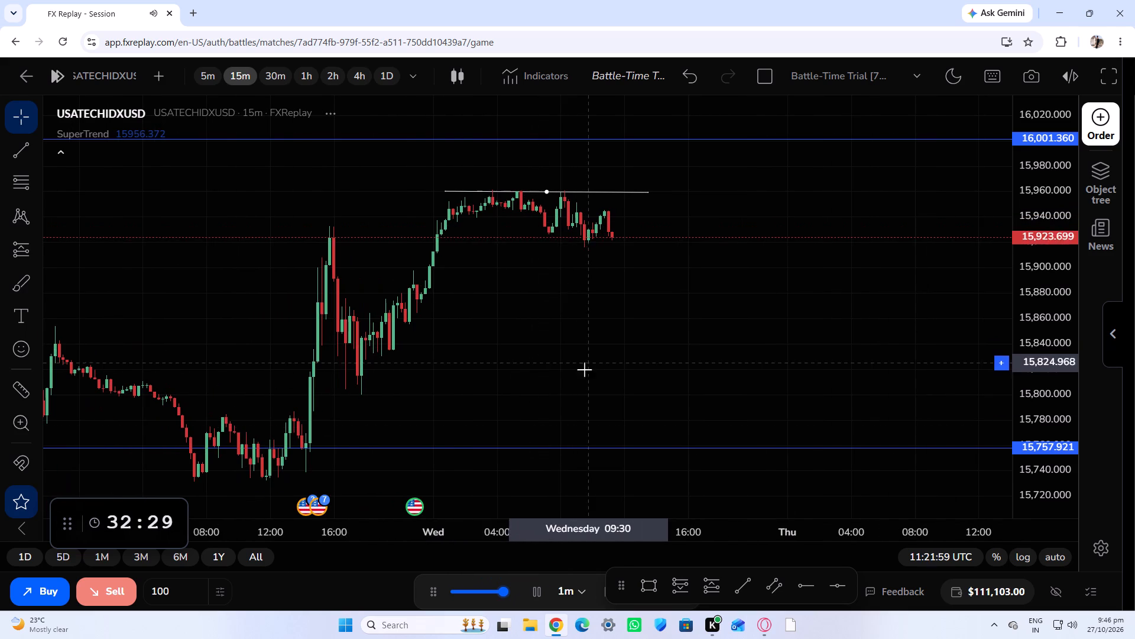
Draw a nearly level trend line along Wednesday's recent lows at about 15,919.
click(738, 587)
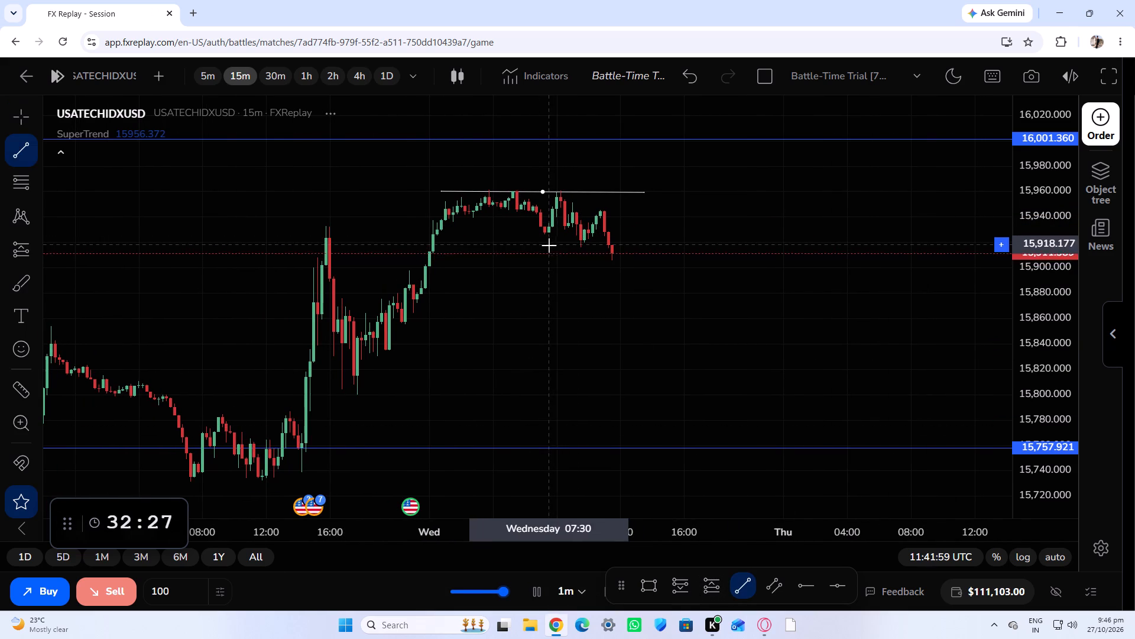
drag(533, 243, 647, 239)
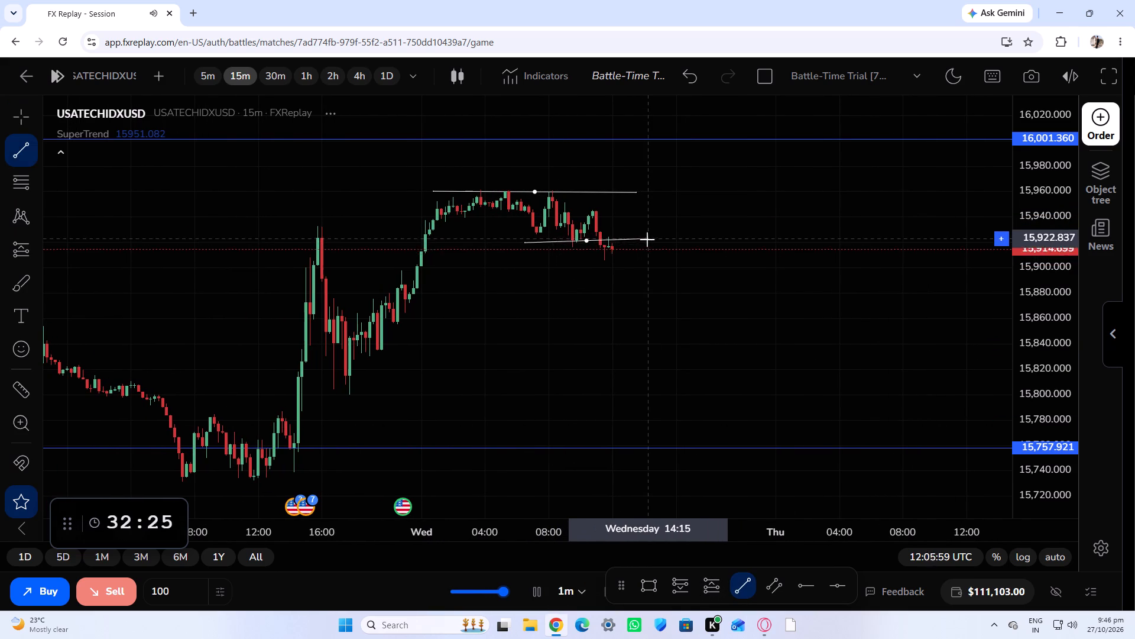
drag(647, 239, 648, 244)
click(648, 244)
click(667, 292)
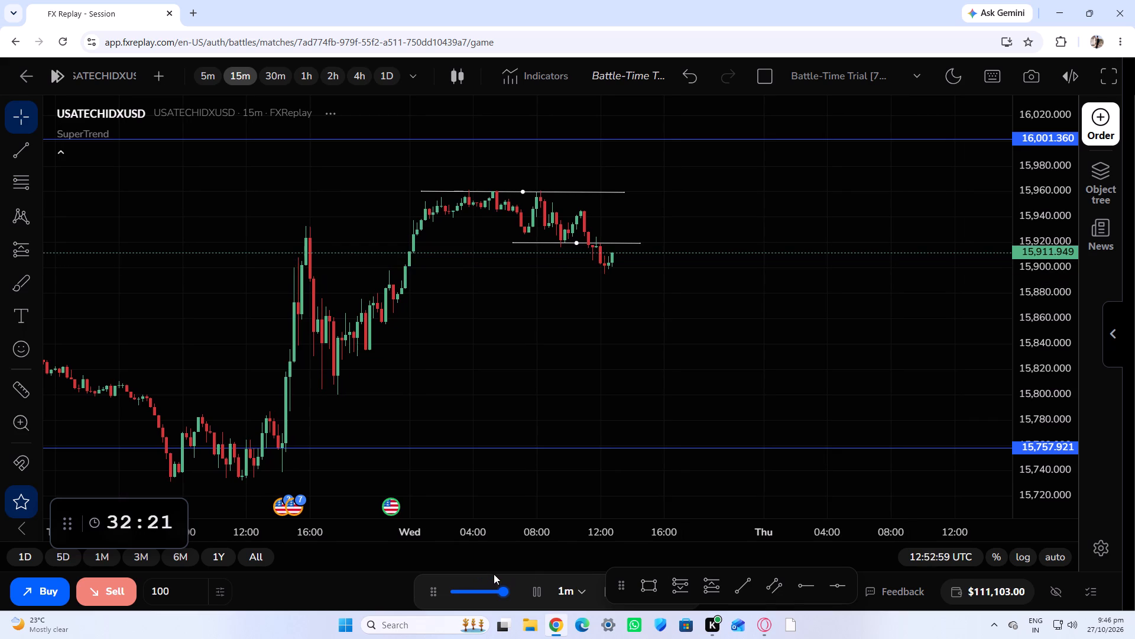
Lower the replay speed to 1x per second.
drag(501, 594, 394, 582)
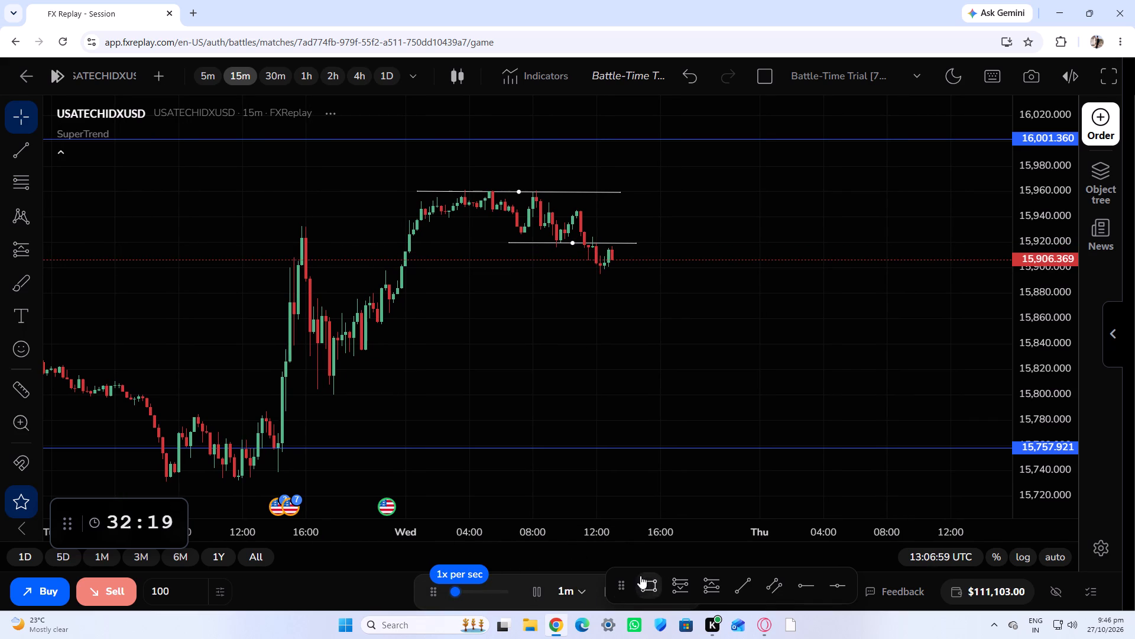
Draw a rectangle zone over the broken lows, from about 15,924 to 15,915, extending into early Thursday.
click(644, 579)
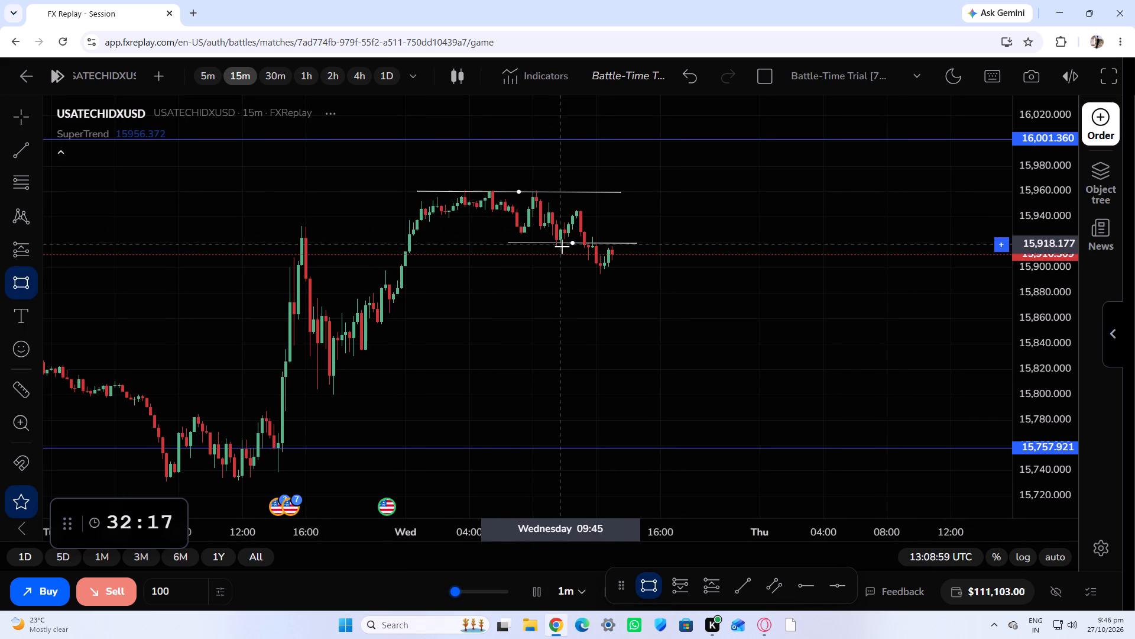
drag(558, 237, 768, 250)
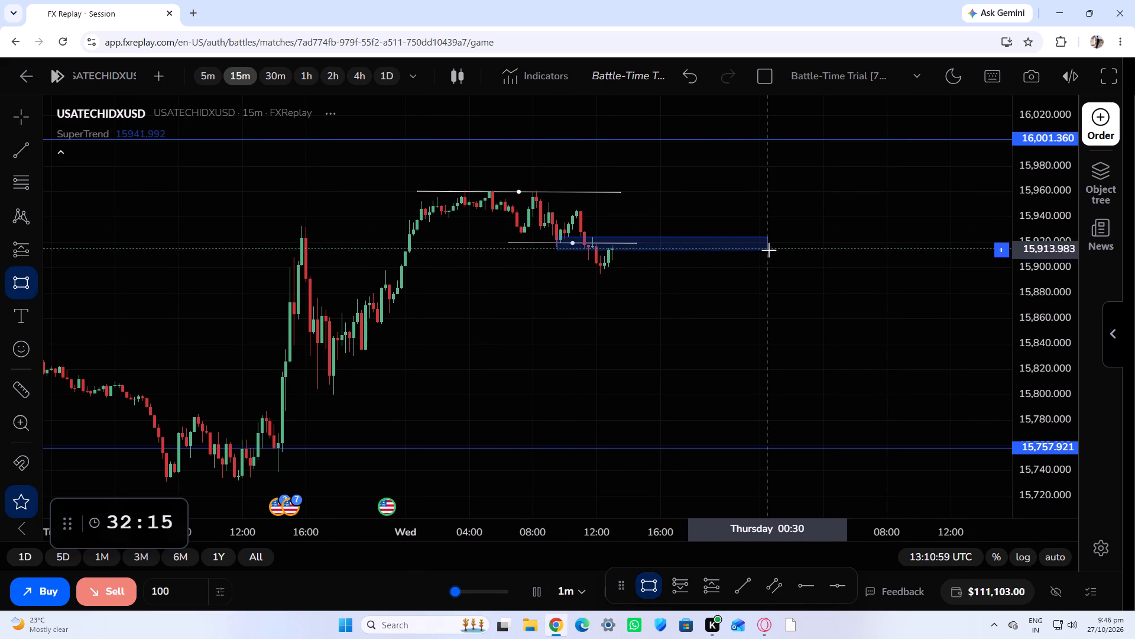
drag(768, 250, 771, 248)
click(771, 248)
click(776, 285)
Raise the replay speed to 16x per second.
scroll(763, 329, up, 3)
drag(683, 380, 691, 345)
scroll(973, 373, down, 5)
scroll(858, 362, up, 3)
drag(463, 596, 526, 601)
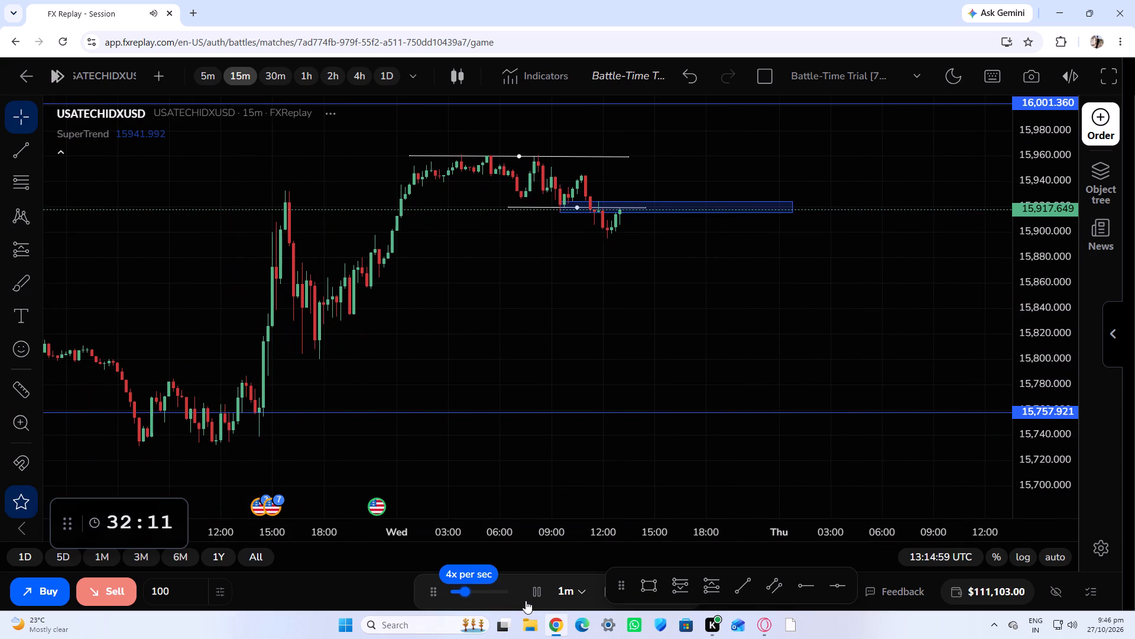
drag(526, 601, 534, 601)
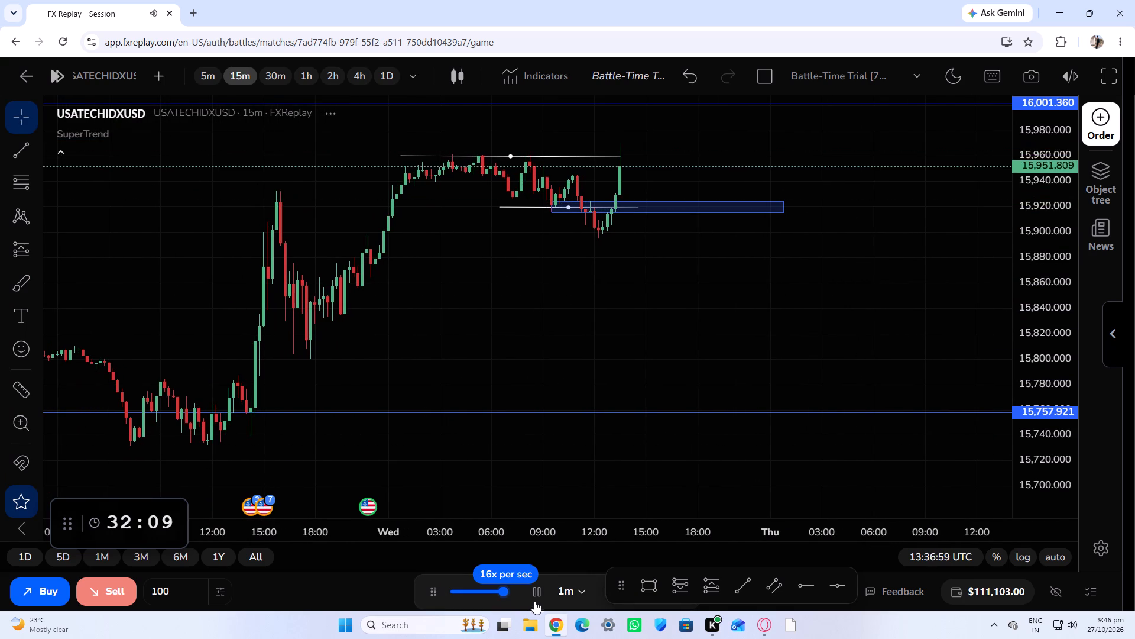
Lower the replay speed to 1x per second after the upward move.
drag(534, 601, 456, 605)
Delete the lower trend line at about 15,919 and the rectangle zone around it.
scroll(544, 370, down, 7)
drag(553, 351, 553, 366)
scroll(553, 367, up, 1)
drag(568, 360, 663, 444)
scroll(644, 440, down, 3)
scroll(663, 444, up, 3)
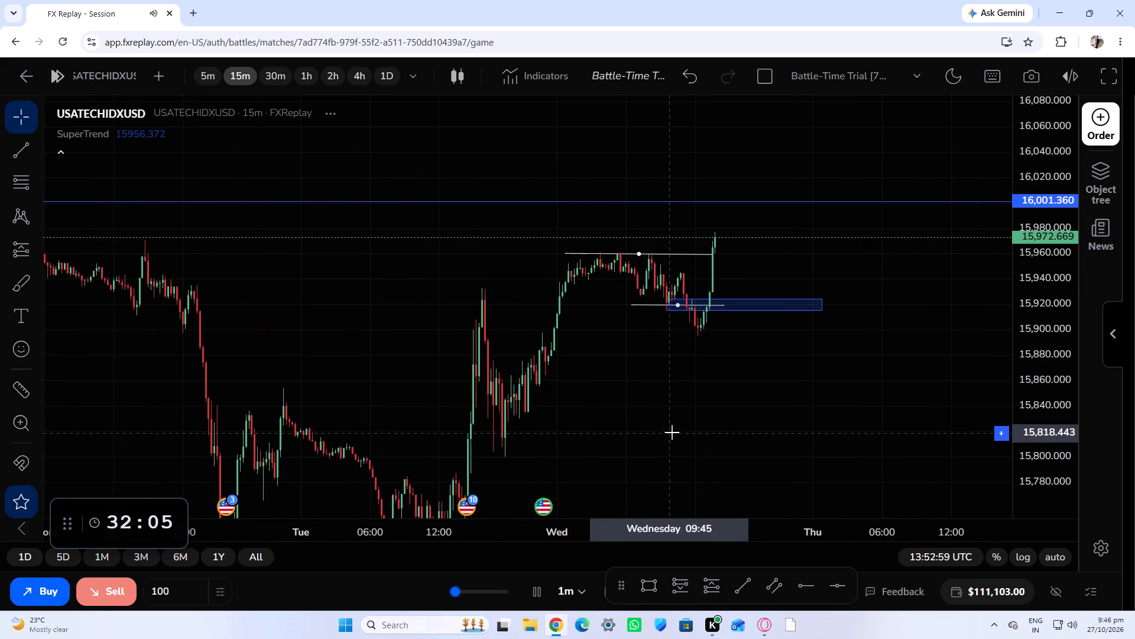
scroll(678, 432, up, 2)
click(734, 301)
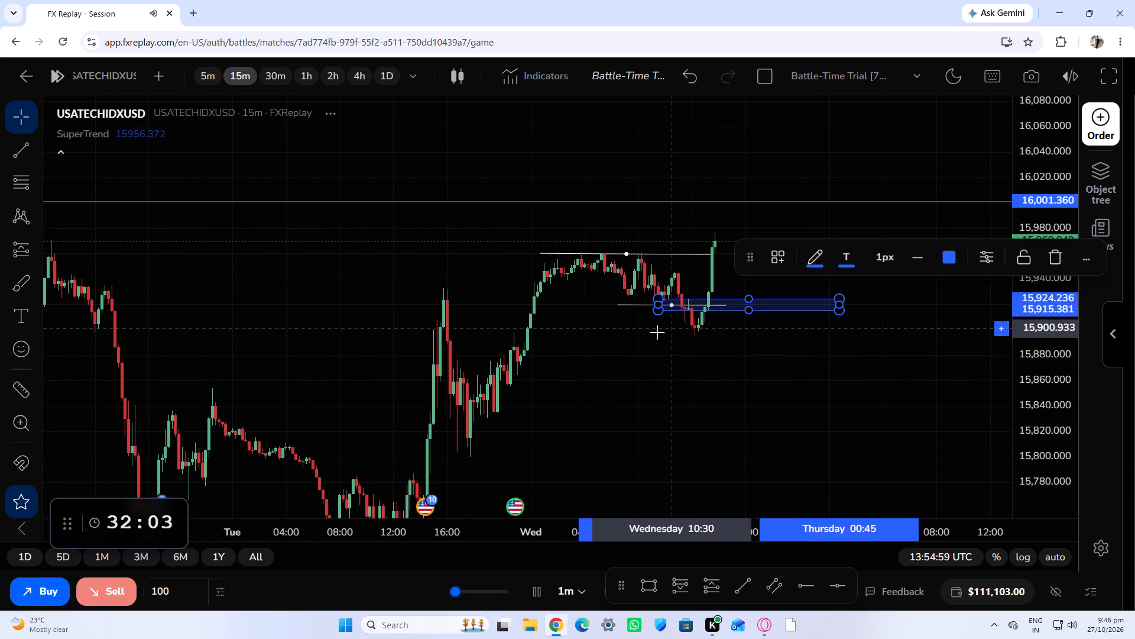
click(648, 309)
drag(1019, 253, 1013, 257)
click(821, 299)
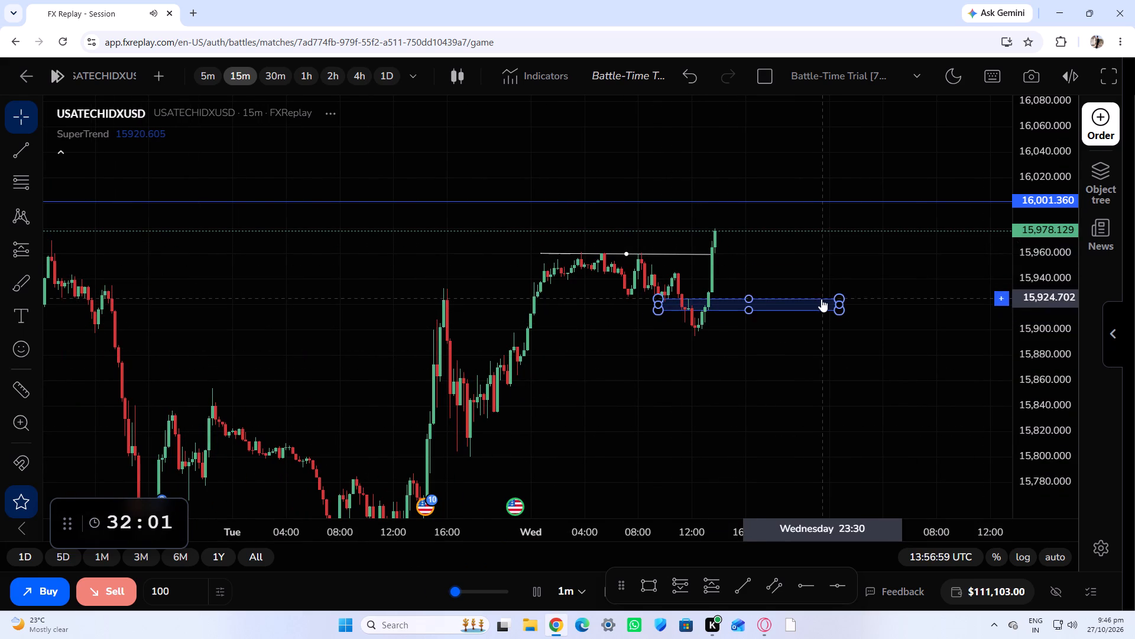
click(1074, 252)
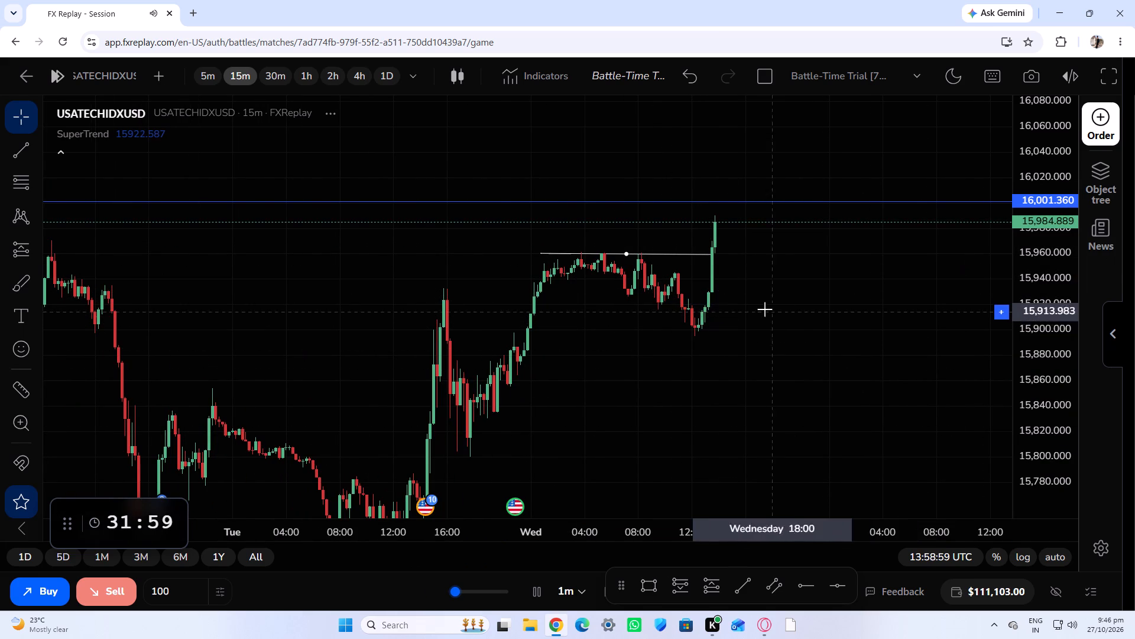
Extend the trend line across Wednesday's highs forward in time, past the breakout candle.
scroll(735, 321, up, 2)
drag(711, 253, 741, 253)
Draw a rectangle zone from Wednesday's 12:15 swing low into early Thursday, between about 15,912 and 15,898.
drag(764, 292, 778, 297)
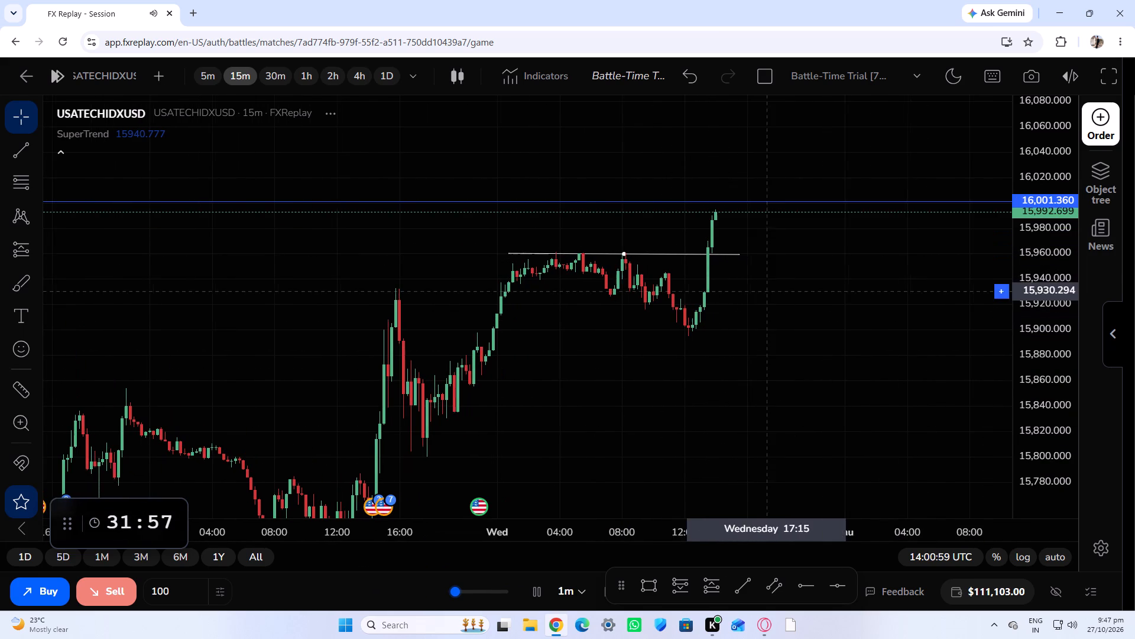
drag(778, 297, 772, 292)
scroll(779, 381, up, 2)
drag(780, 393, 754, 338)
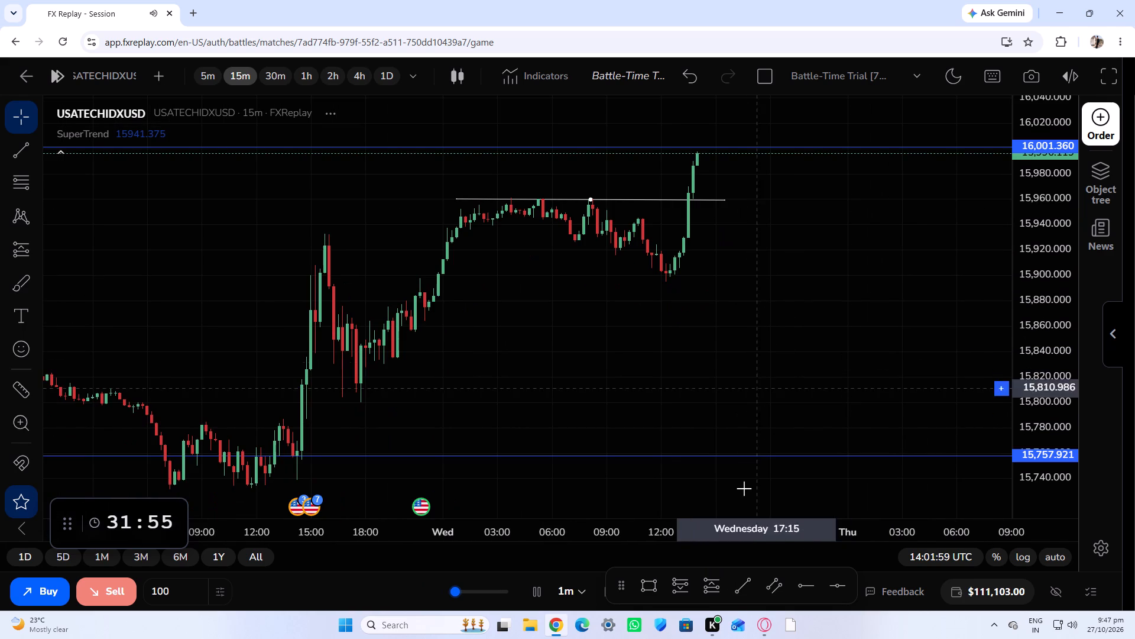
click(742, 581)
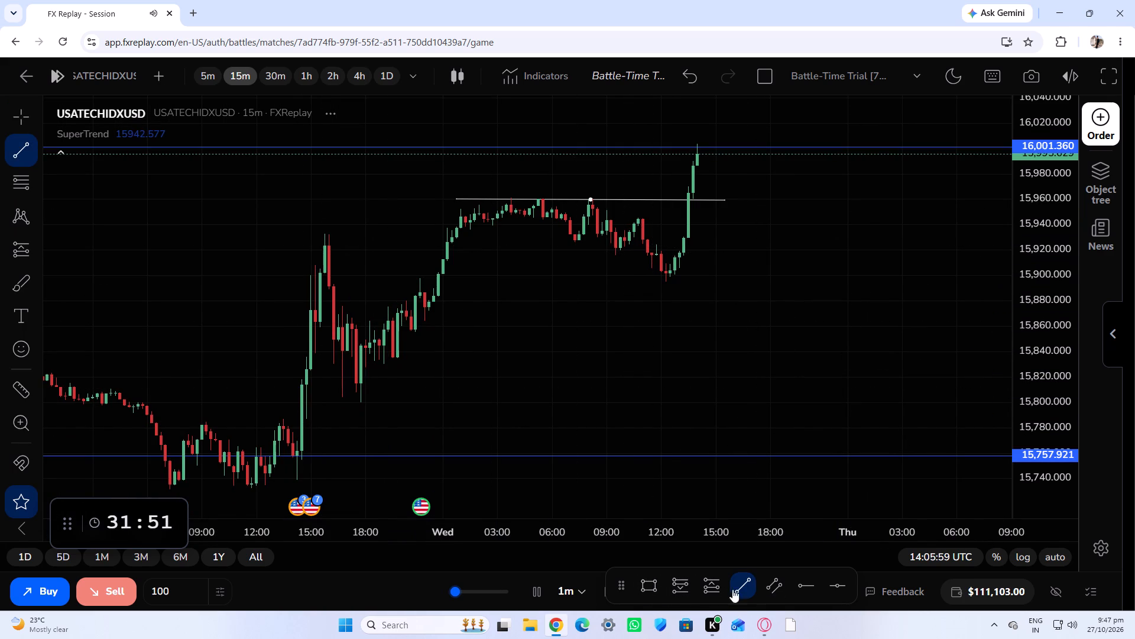
click(662, 592)
click(645, 580)
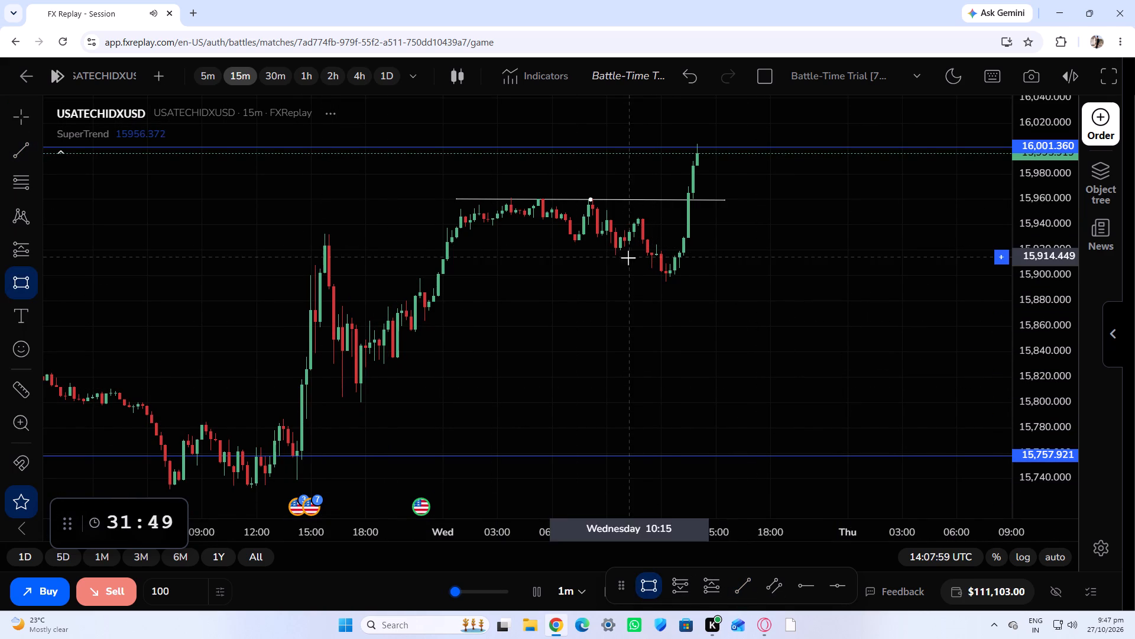
drag(666, 259, 854, 286)
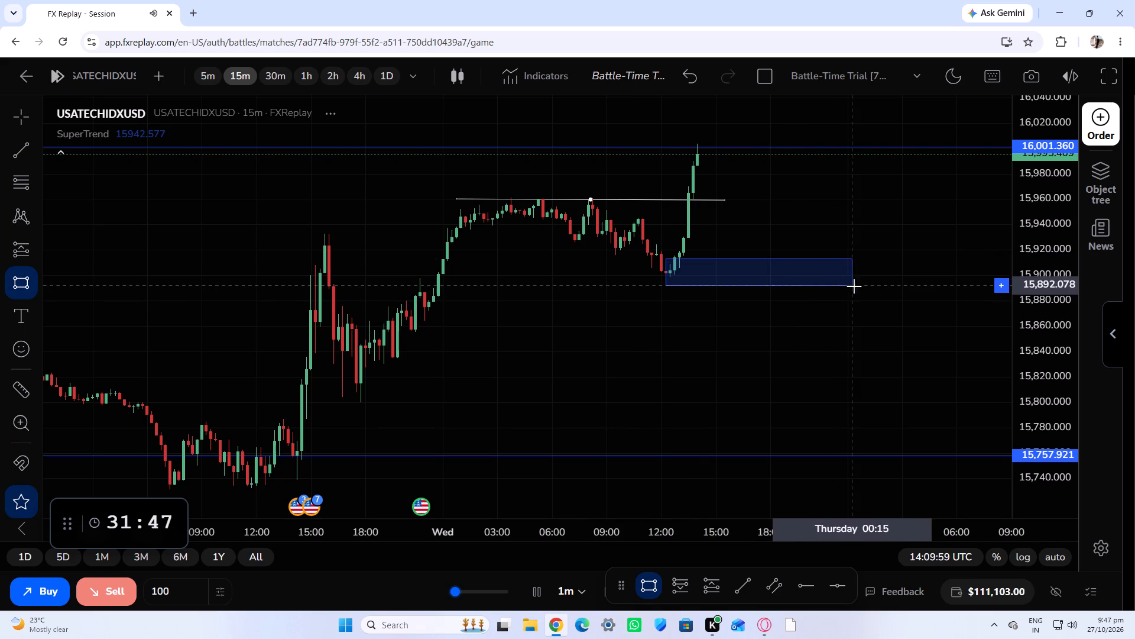
drag(854, 286, 861, 277)
click(861, 277)
click(827, 362)
Raise the replay speed to its maximum to watch price against the new zone.
scroll(803, 376, up, 2)
scroll(822, 376, down, 1)
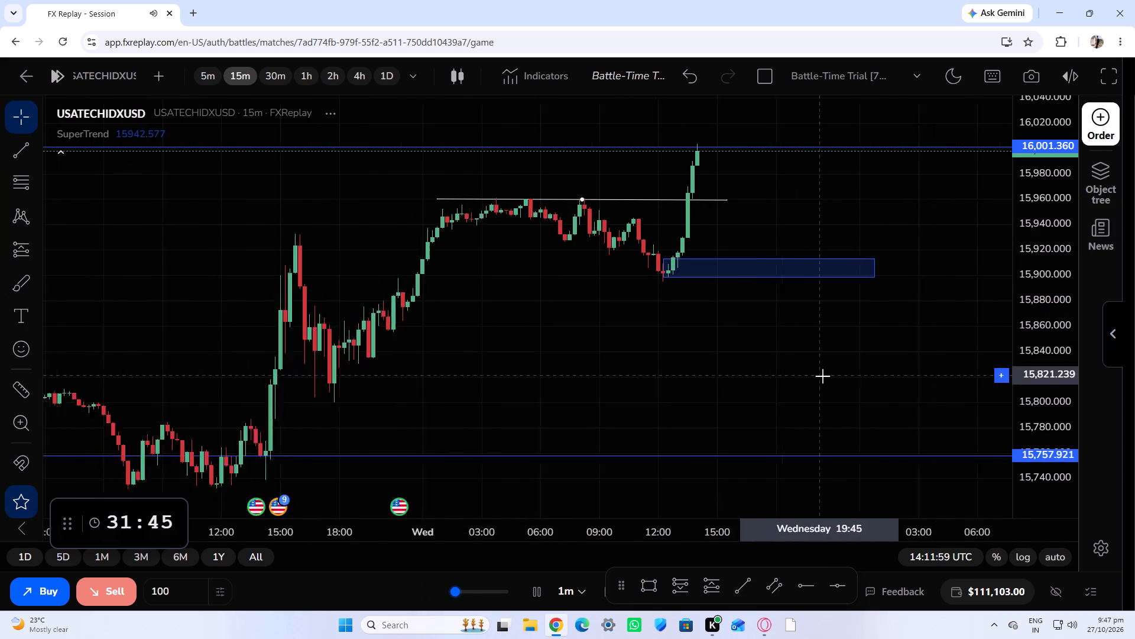
scroll(822, 376, down, 3)
drag(480, 588, 567, 603)
Lower the replay speed to its minimum as price trades around the rectangle zone.
scroll(919, 336, down, 6)
drag(928, 351, 896, 162)
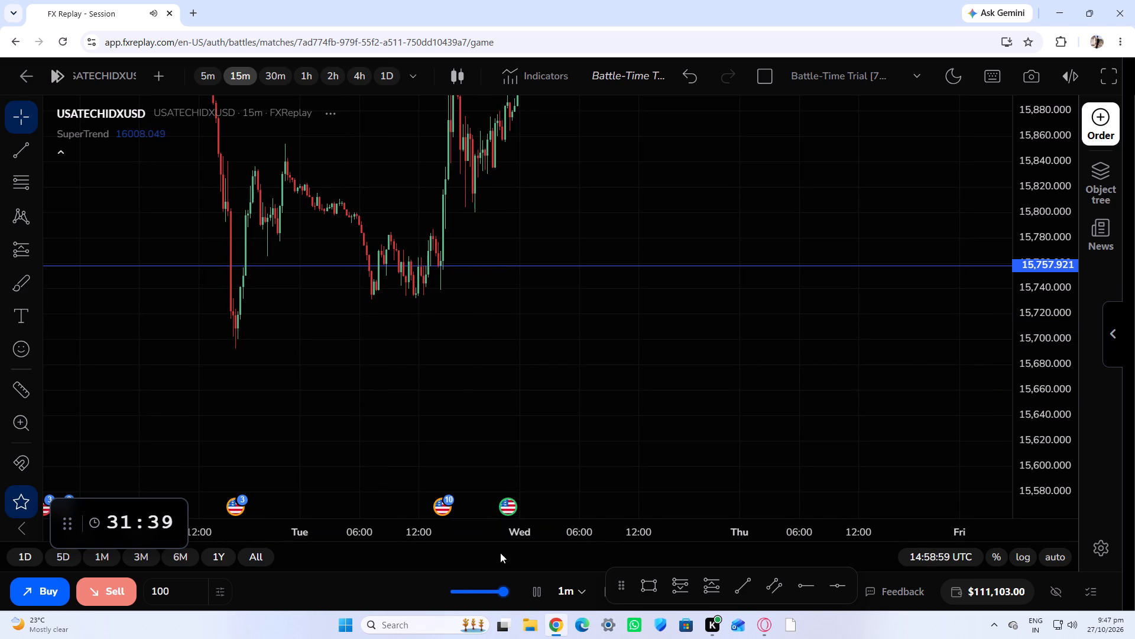
drag(588, 353, 601, 535)
scroll(656, 446, up, 10)
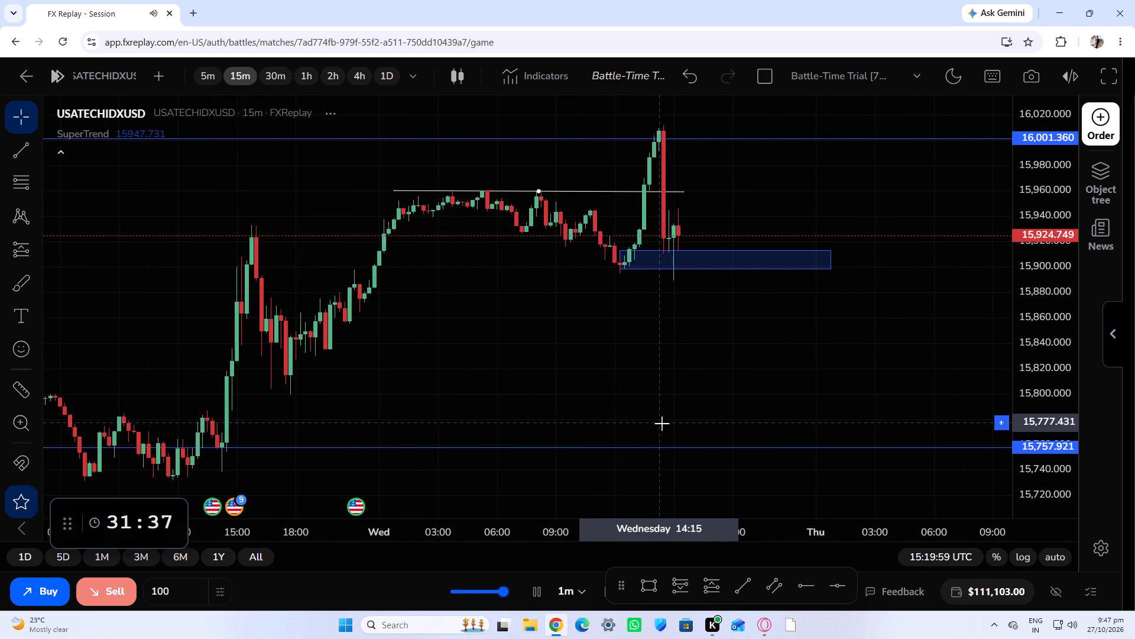
drag(636, 388, 596, 395)
drag(495, 588, 410, 590)
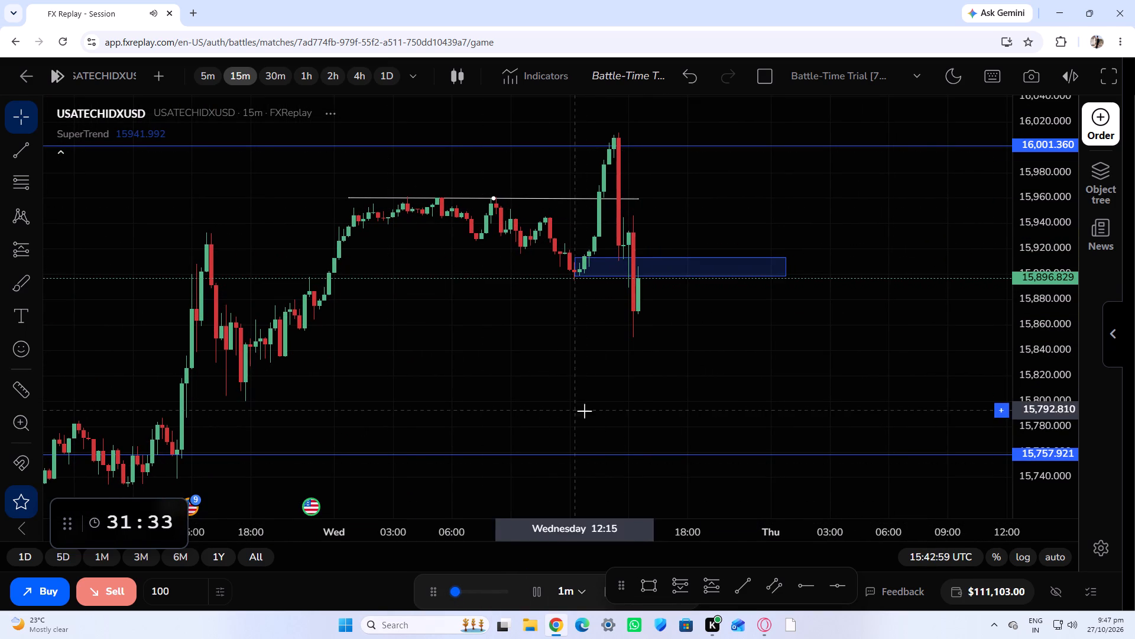
Place a market sell order for 100 units of USATECHIDXUSD as price retests the rectangle zone.
drag(582, 405, 510, 369)
scroll(511, 368, up, 2)
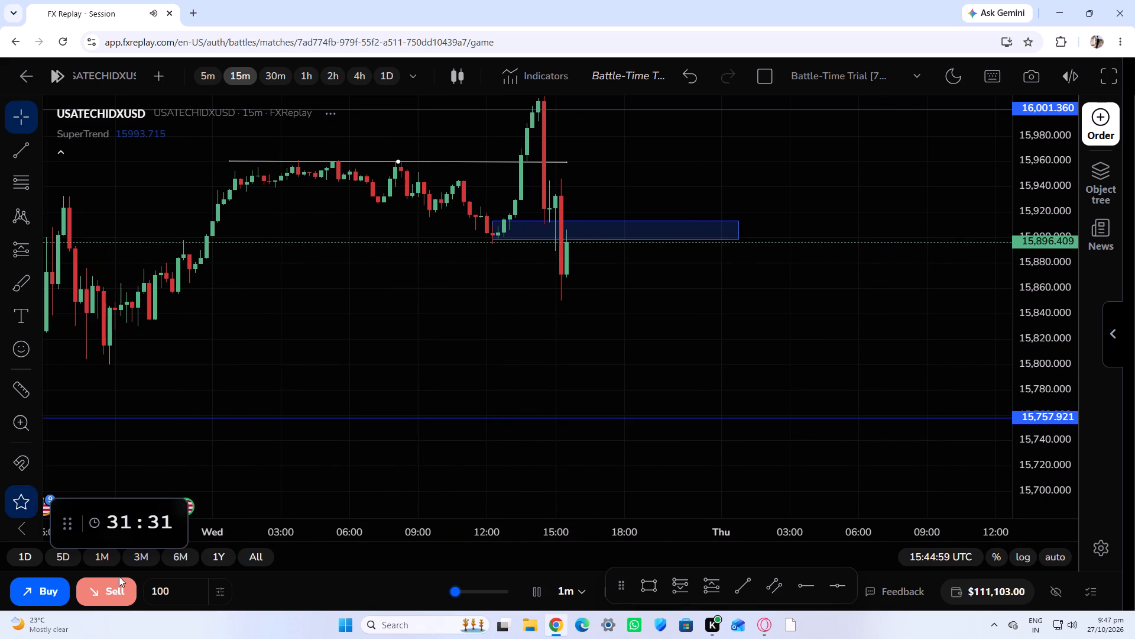
click(100, 582)
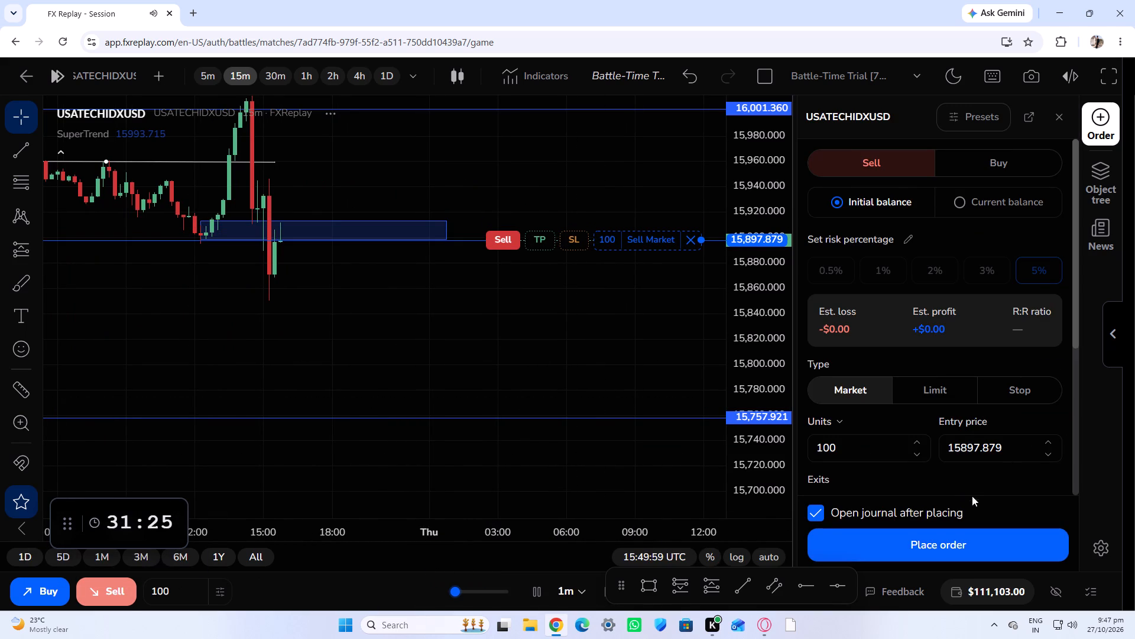
click(951, 535)
Set the short trade's take profit at 15,760.653, just above the 15,757.921 level line.
scroll(642, 317, up, 4)
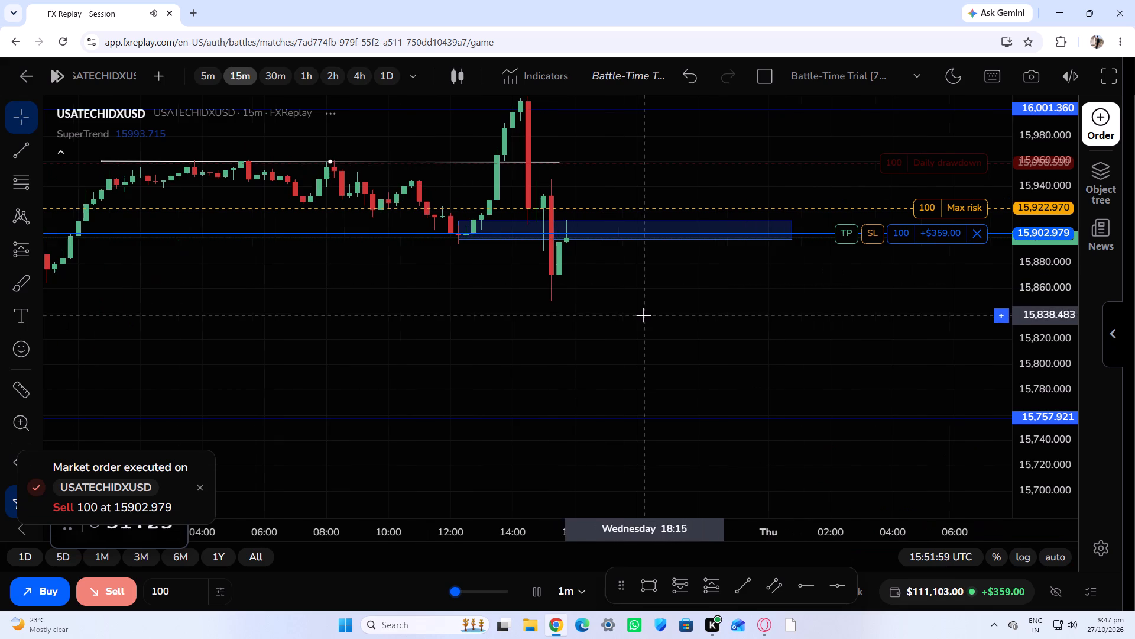
drag(849, 238, 867, 415)
scroll(831, 358, down, 3)
drag(831, 359, 838, 340)
scroll(822, 327, down, 3)
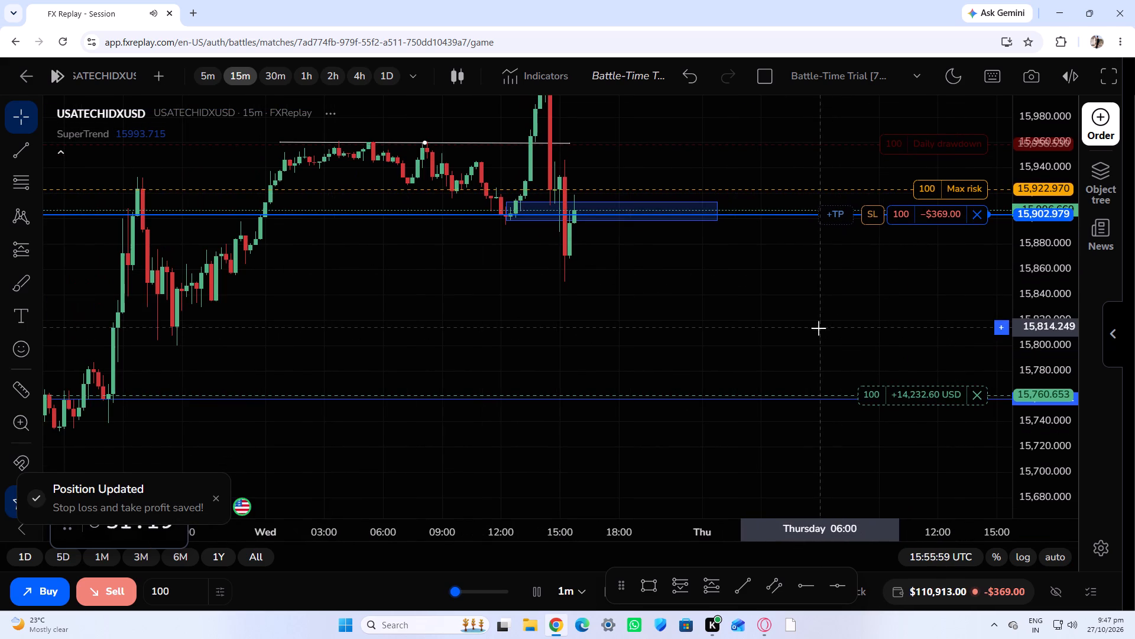
Draw a short position from Wednesday 19:15 to Thursday 06:30 with entry about 15,905, stop about 15,922 and target about 15,752.
click(673, 585)
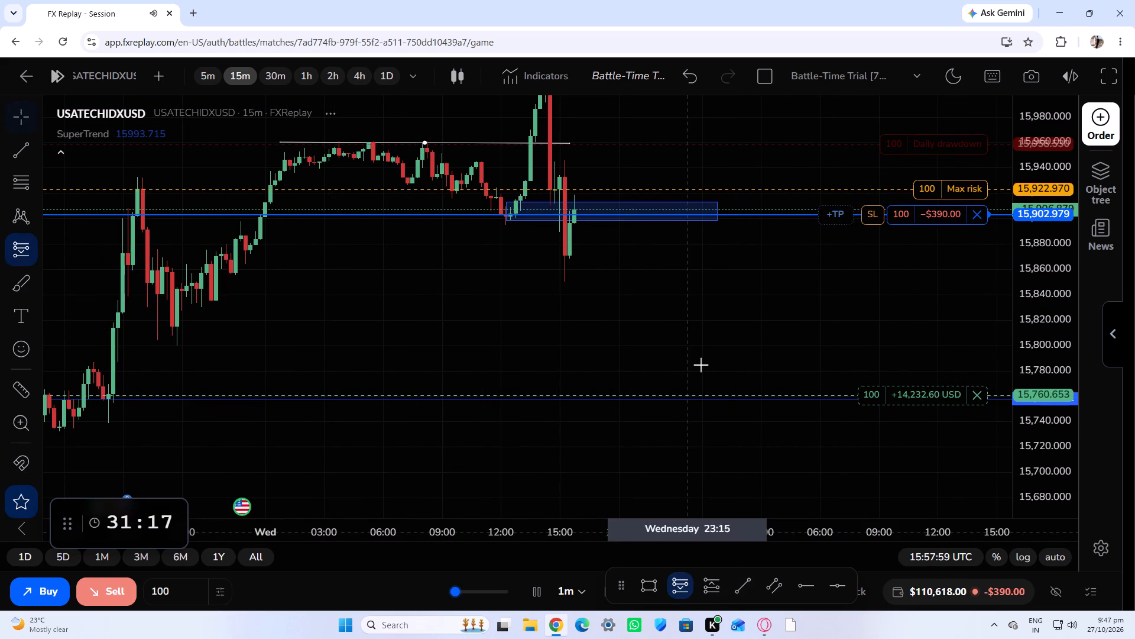
click(644, 213)
drag(670, 296, 699, 407)
drag(694, 211, 818, 227)
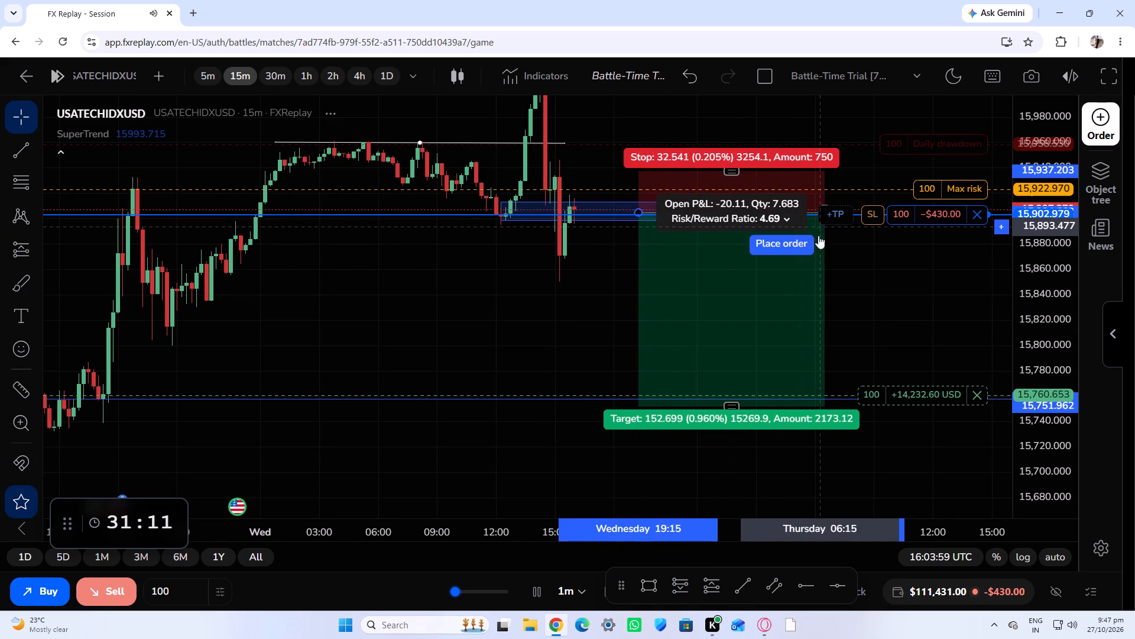
click(841, 267)
drag(838, 276, 836, 318)
scroll(838, 276, down, 1)
drag(718, 212, 711, 205)
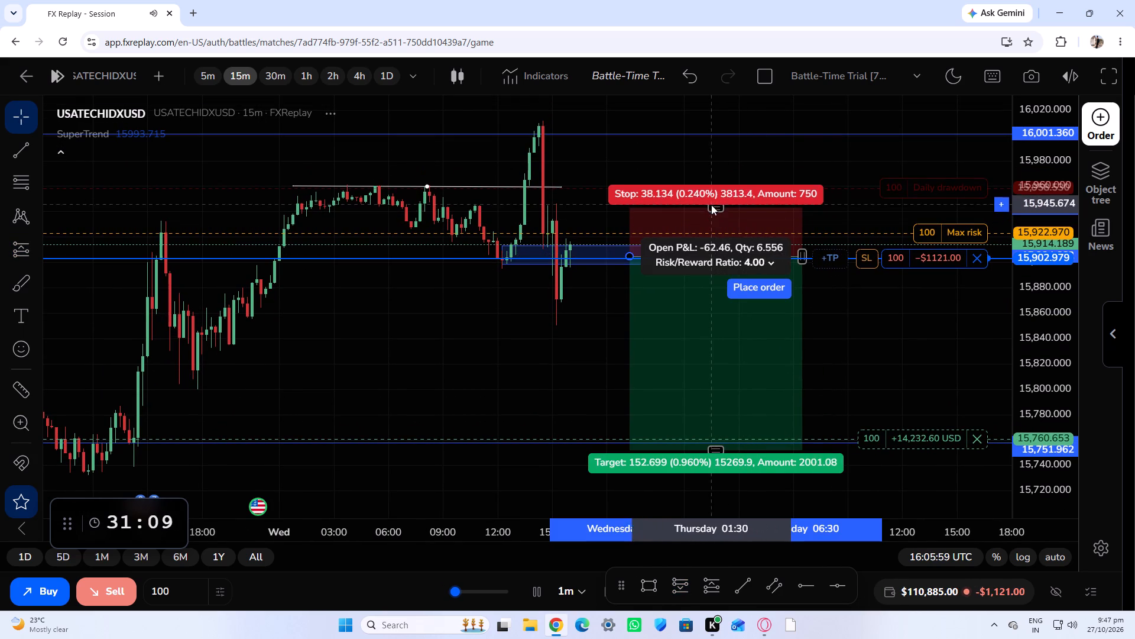
drag(711, 205, 697, 136)
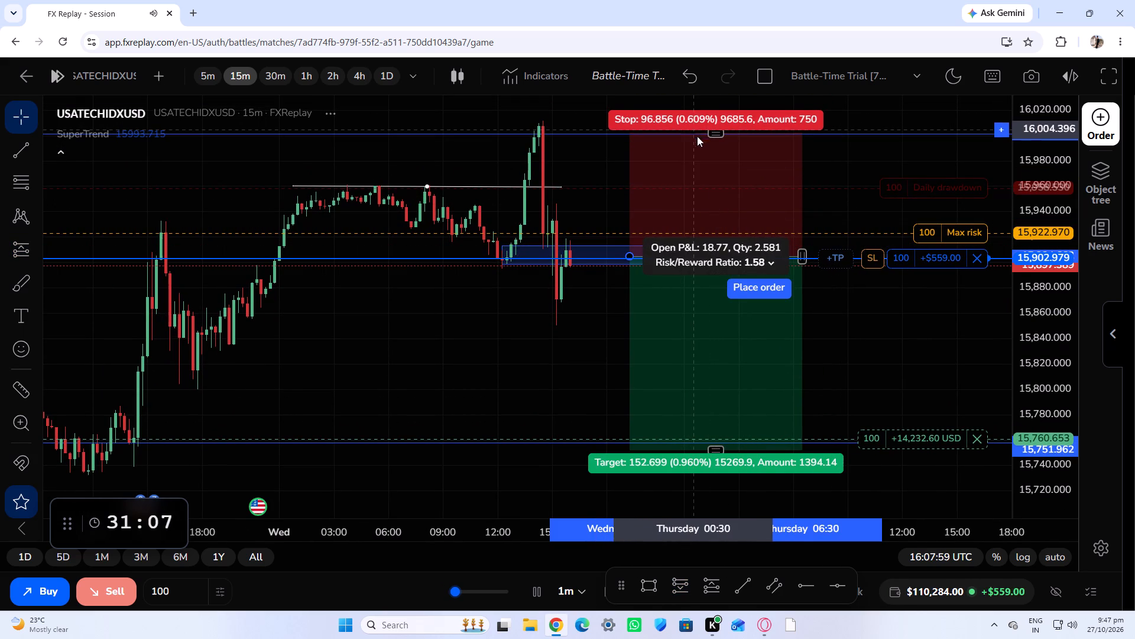
drag(697, 136, 728, 231)
click(876, 347)
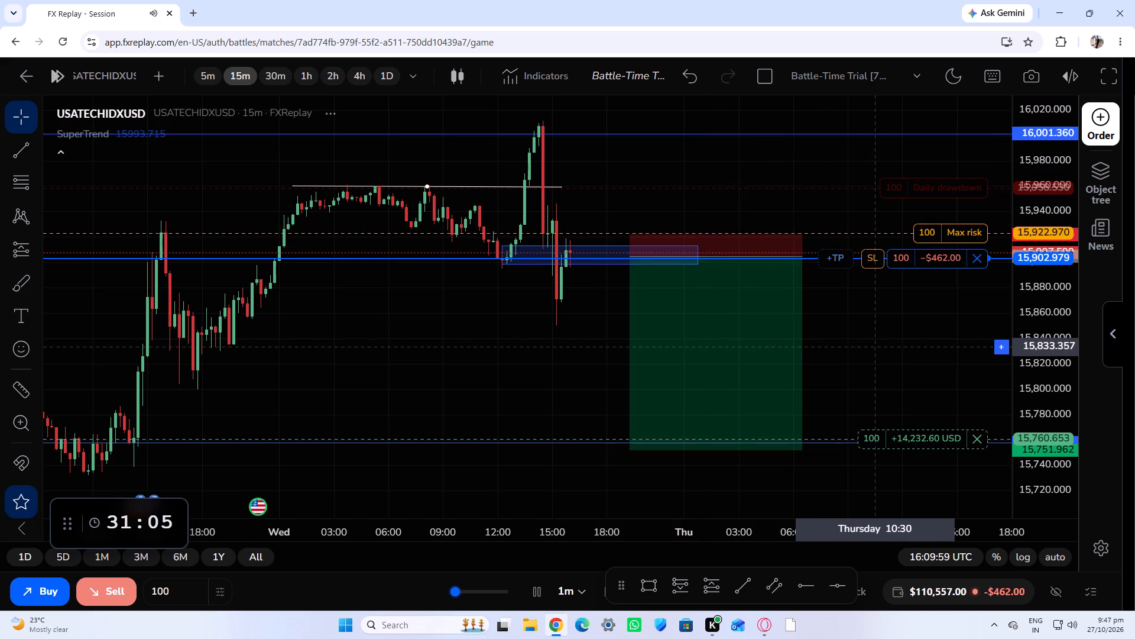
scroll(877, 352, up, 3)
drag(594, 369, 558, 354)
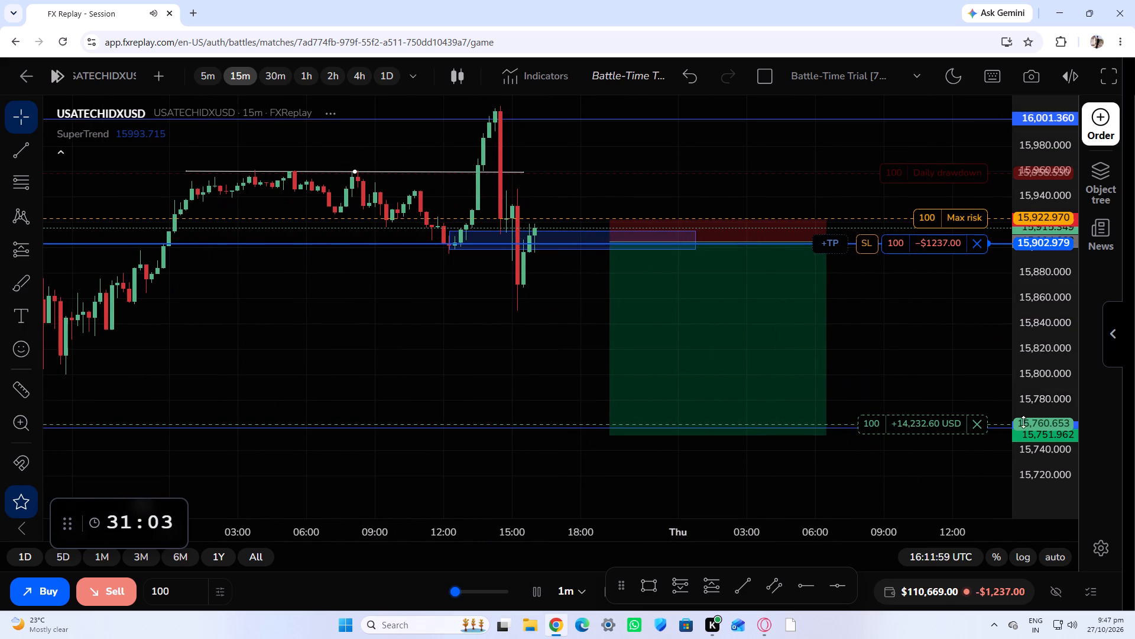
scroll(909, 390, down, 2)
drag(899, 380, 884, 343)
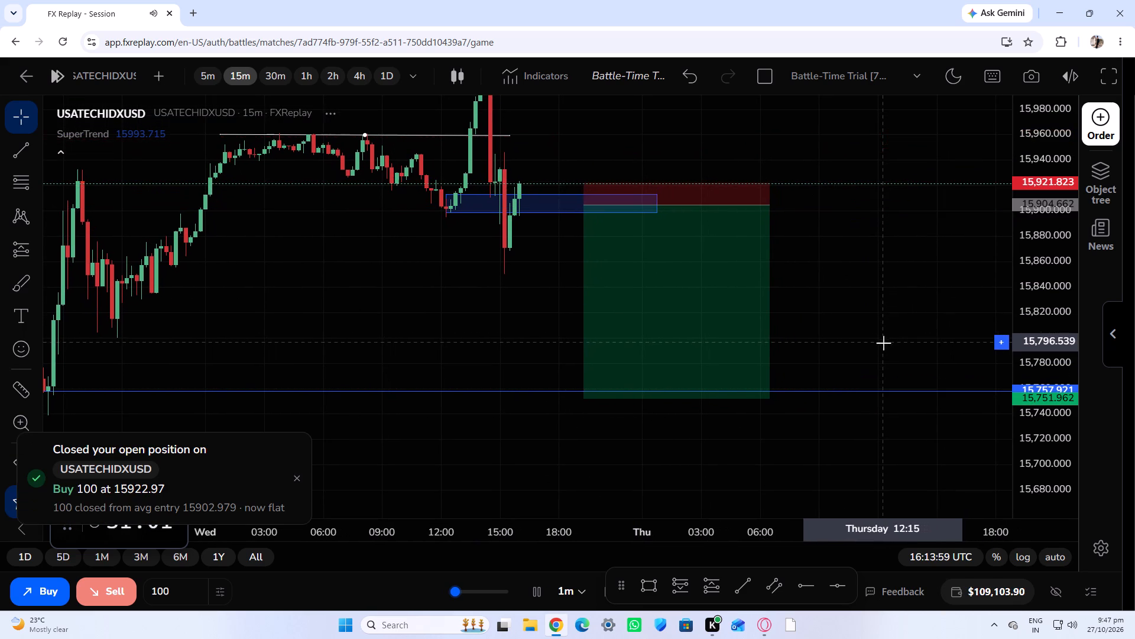
Check the battle's leaderboard and close it again.
click(1104, 335)
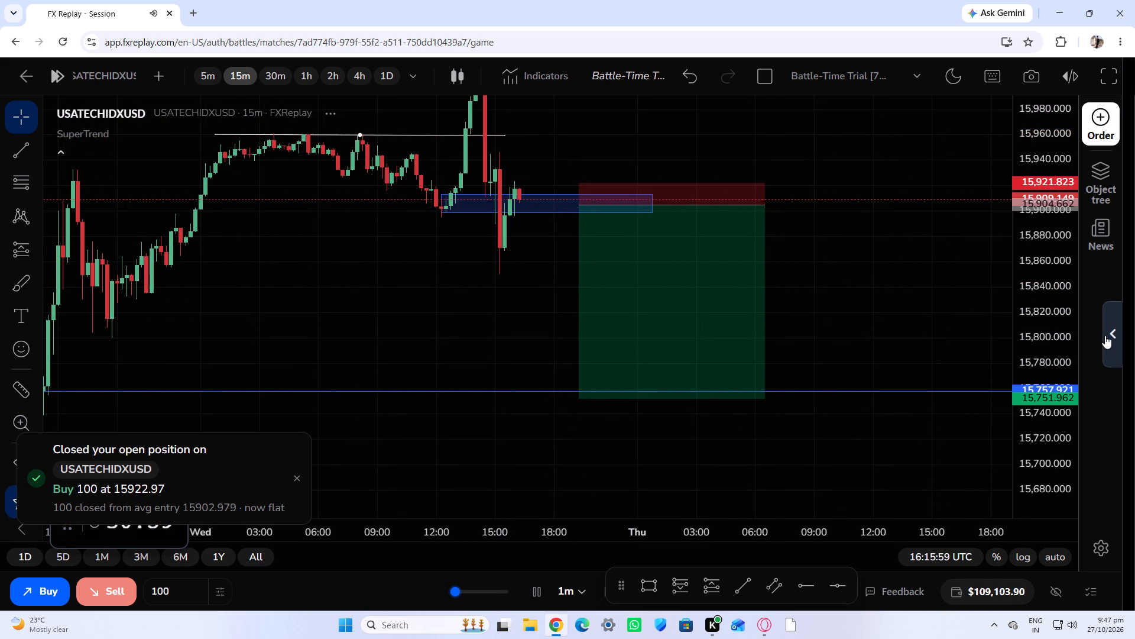
click(865, 327)
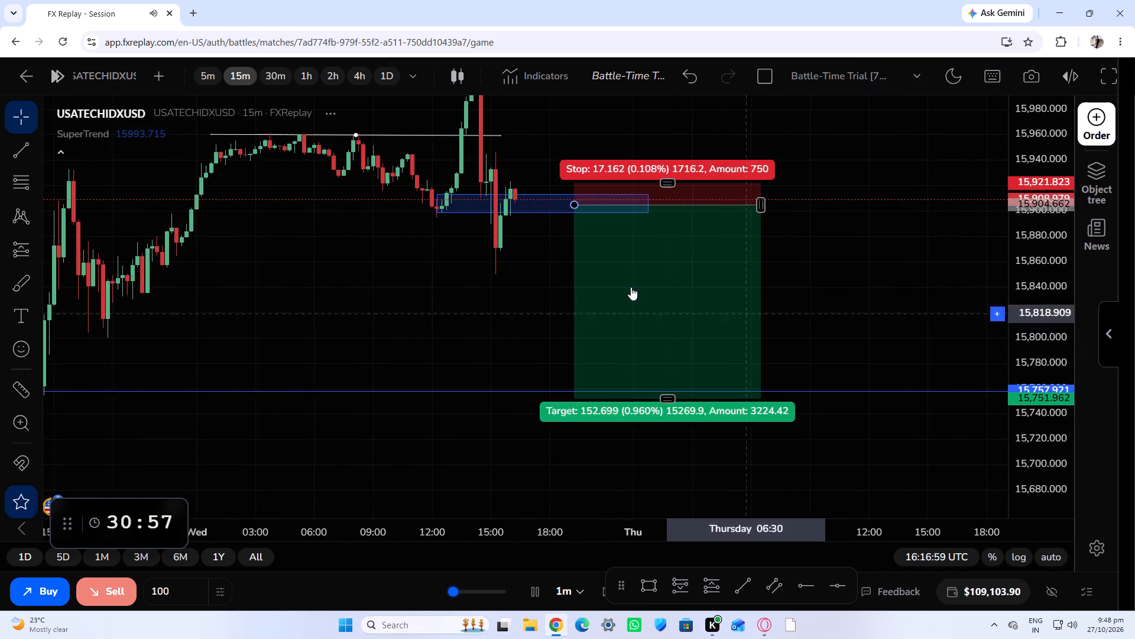
Place another market sell order for 100 units of USATECHIDXUSD at the rectangle zone.
scroll(476, 299, up, 2)
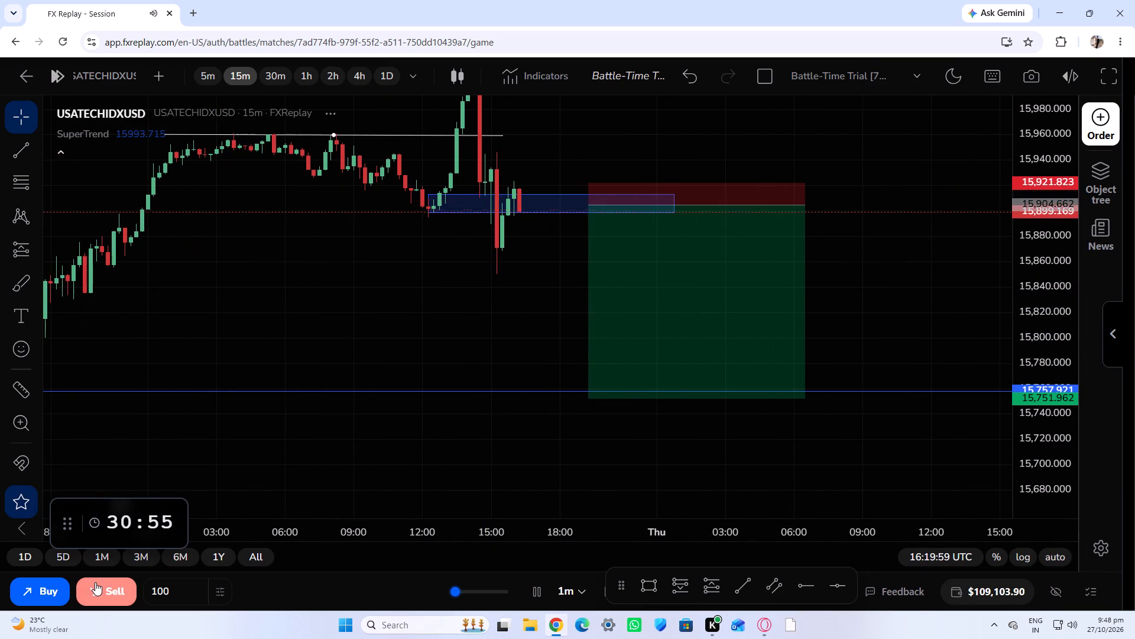
click(95, 582)
click(846, 550)
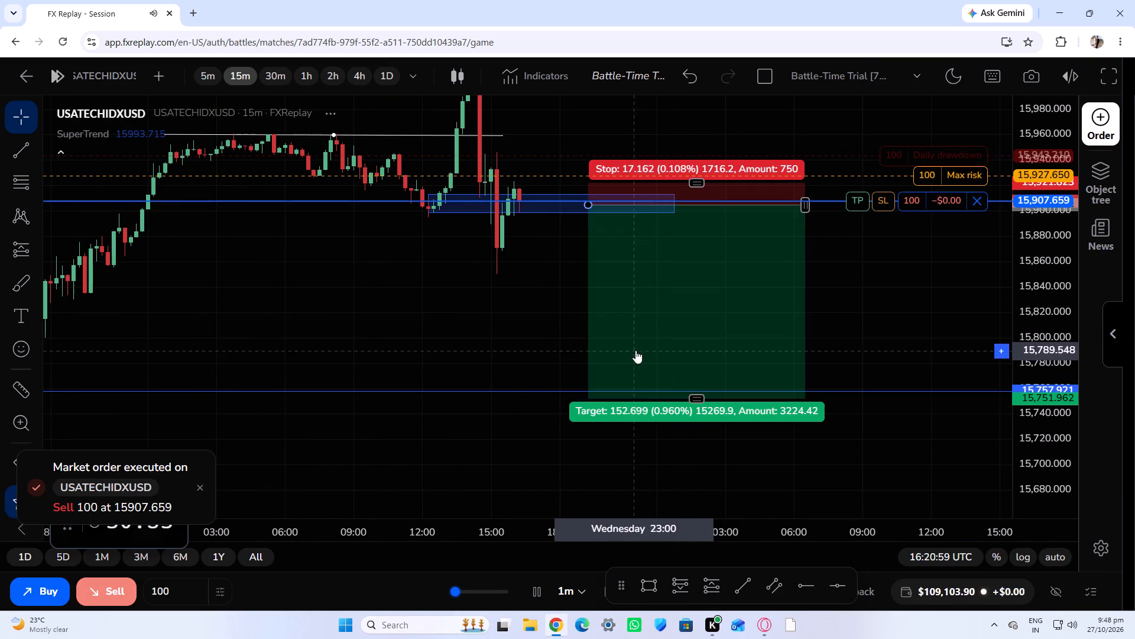
Look at the battle's leaderboard again while the new short trade is running.
scroll(532, 252, up, 2)
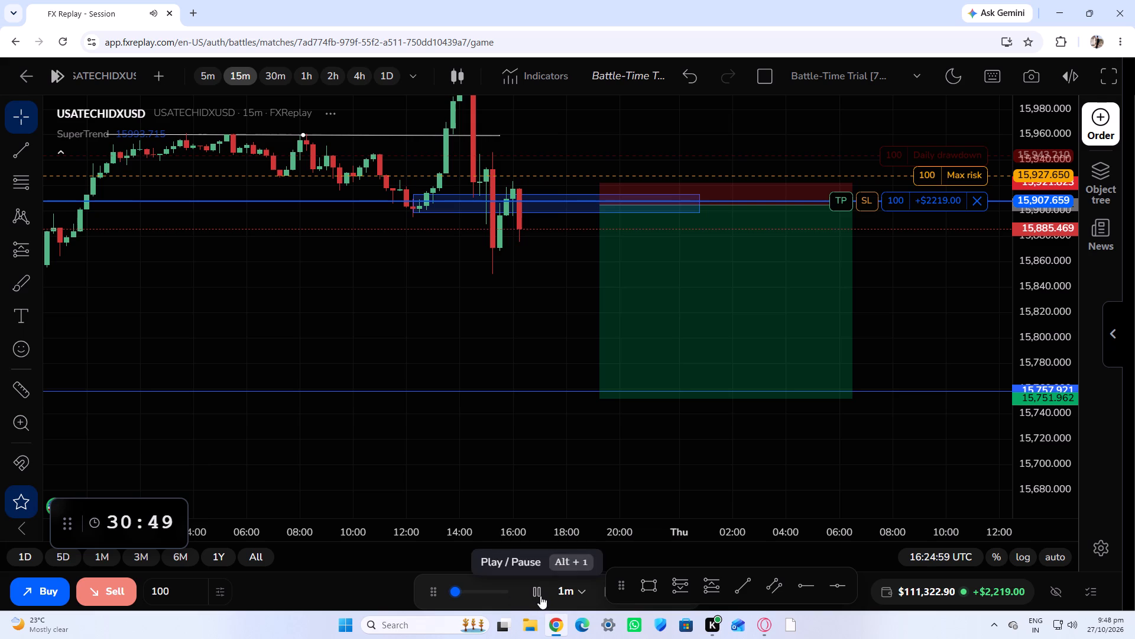
click(1117, 346)
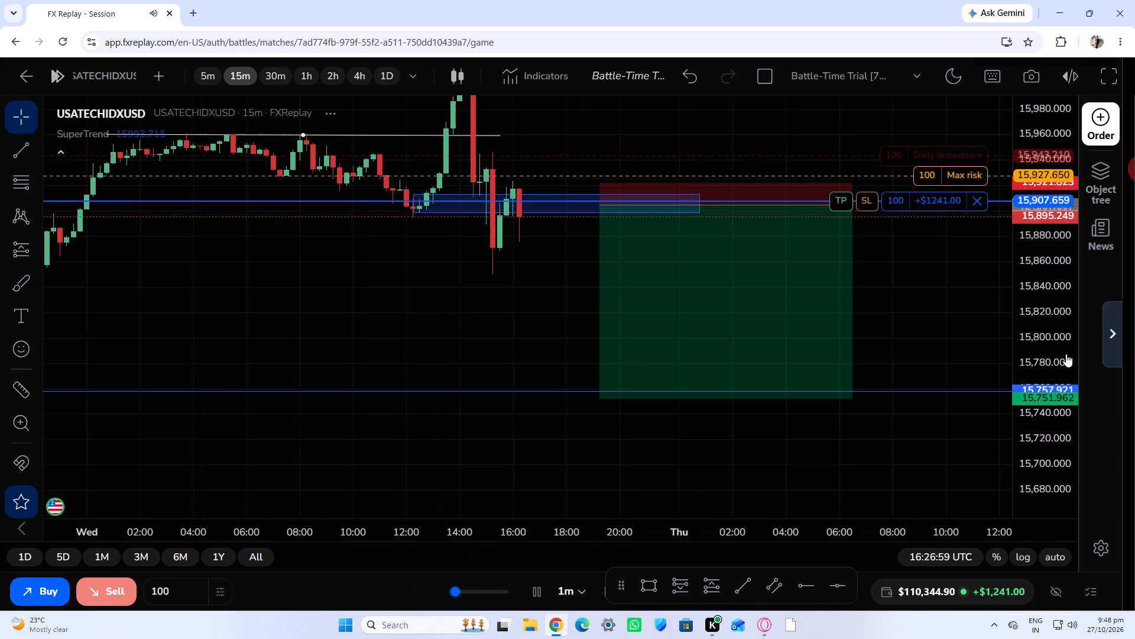
click(859, 340)
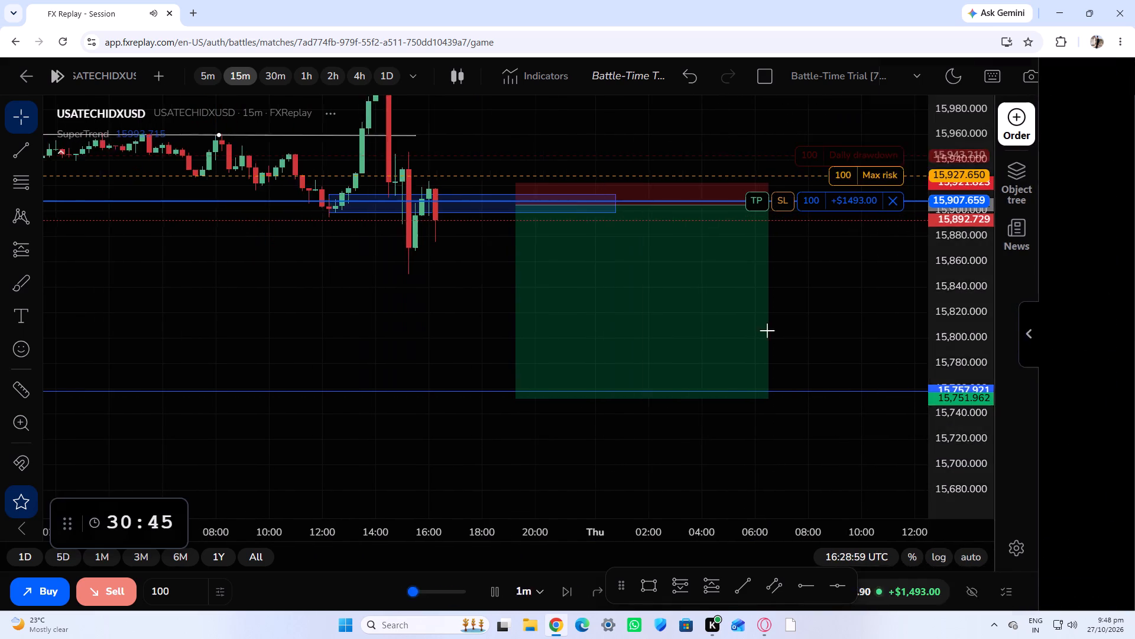
Advance the replay in two bursts at 16x per sec, returning it to 1x per sec after each.
scroll(679, 324, down, 3)
click(724, 311)
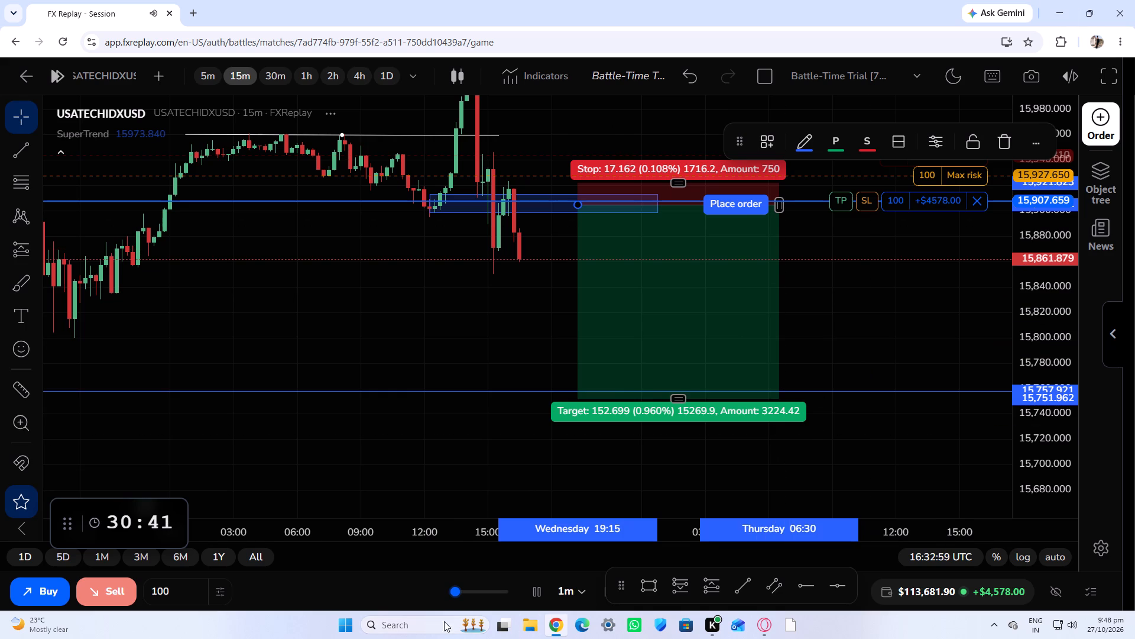
drag(455, 595, 588, 601)
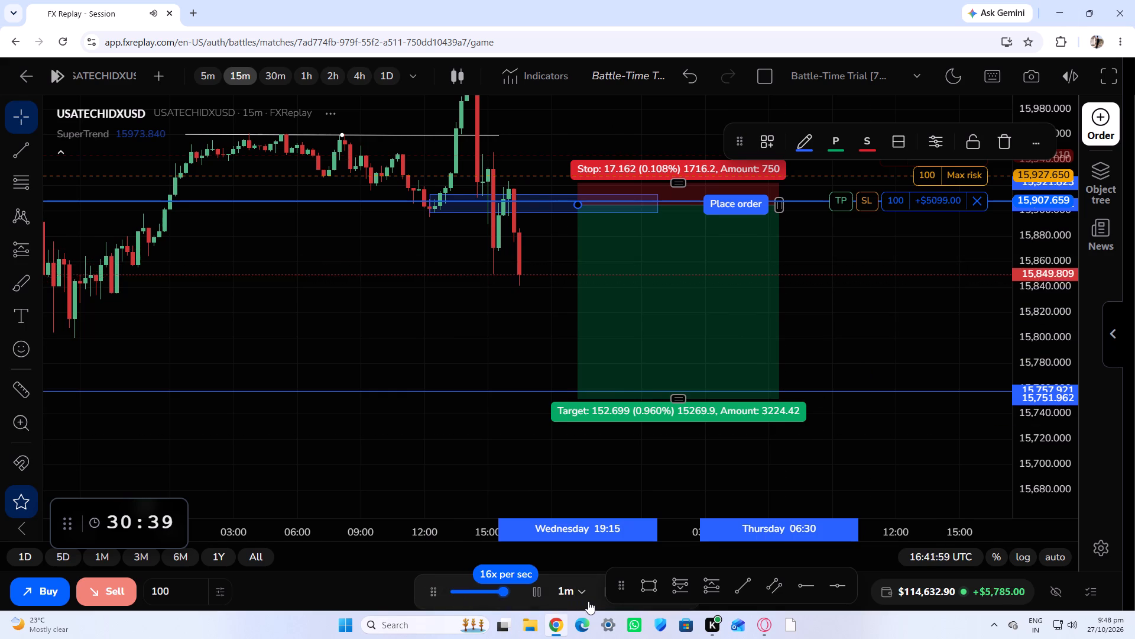
drag(588, 601, 574, 607)
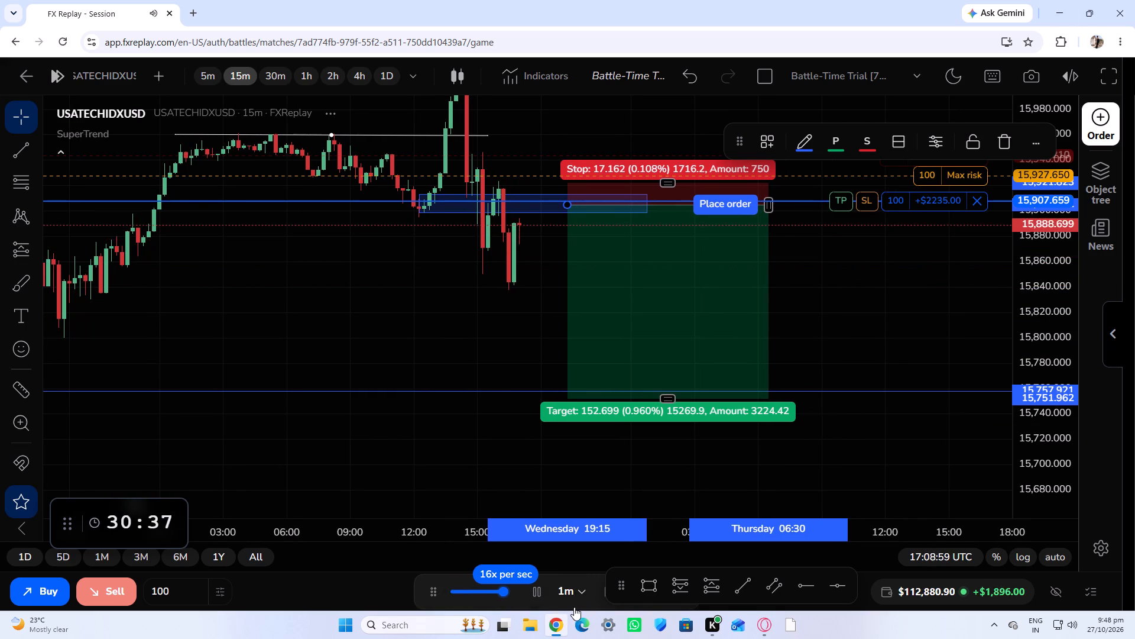
drag(574, 607, 413, 625)
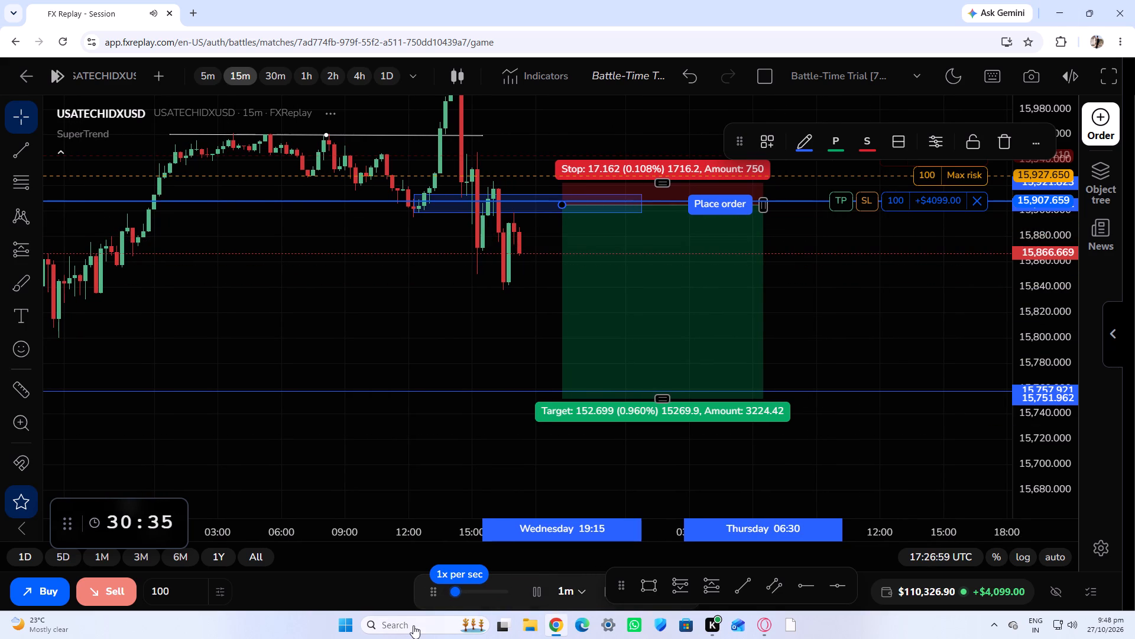
drag(413, 625, 589, 620)
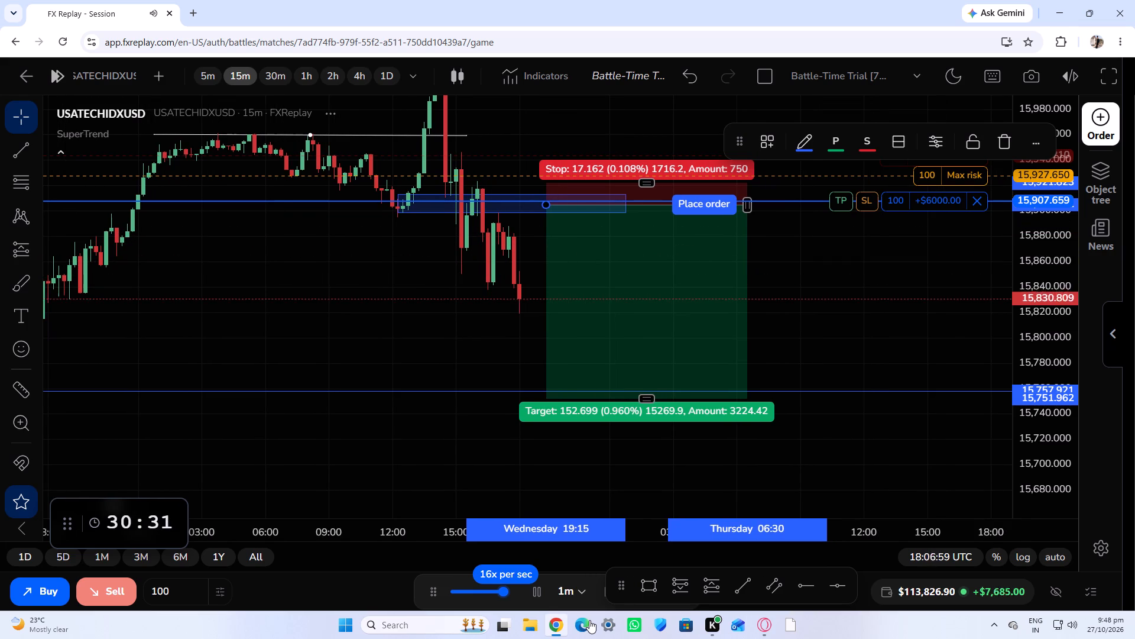
drag(589, 620, 427, 618)
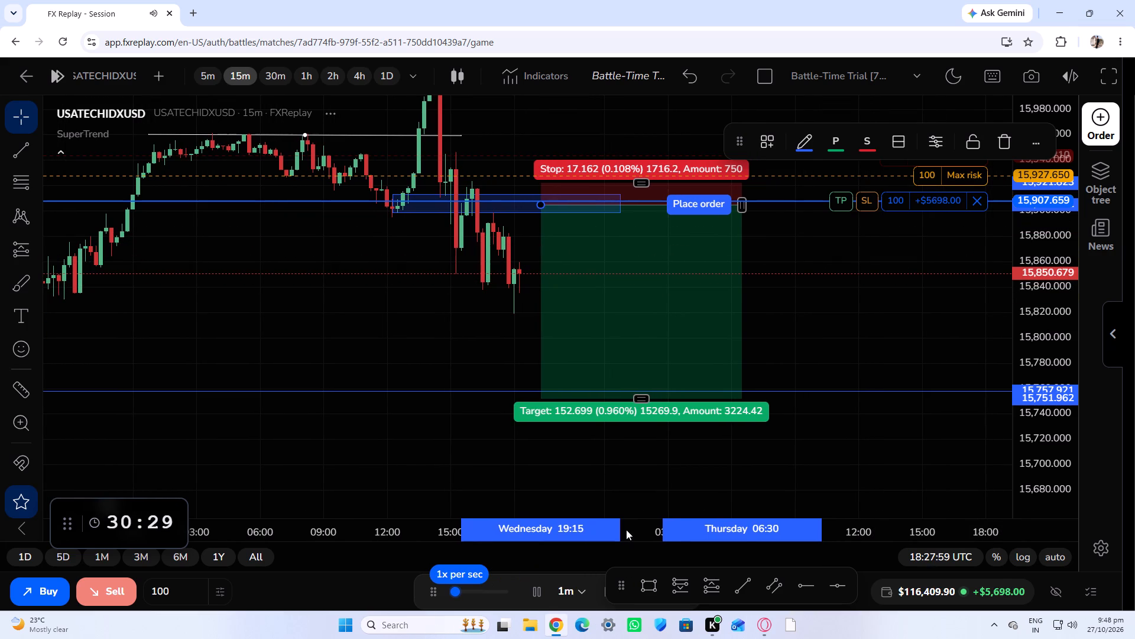
Set the running short trade's take profit at 15,762.518 and its stop loss at 15,897.671, below the entry.
drag(835, 206, 835, 386)
click(837, 437)
drag(812, 326, 799, 327)
click(868, 211)
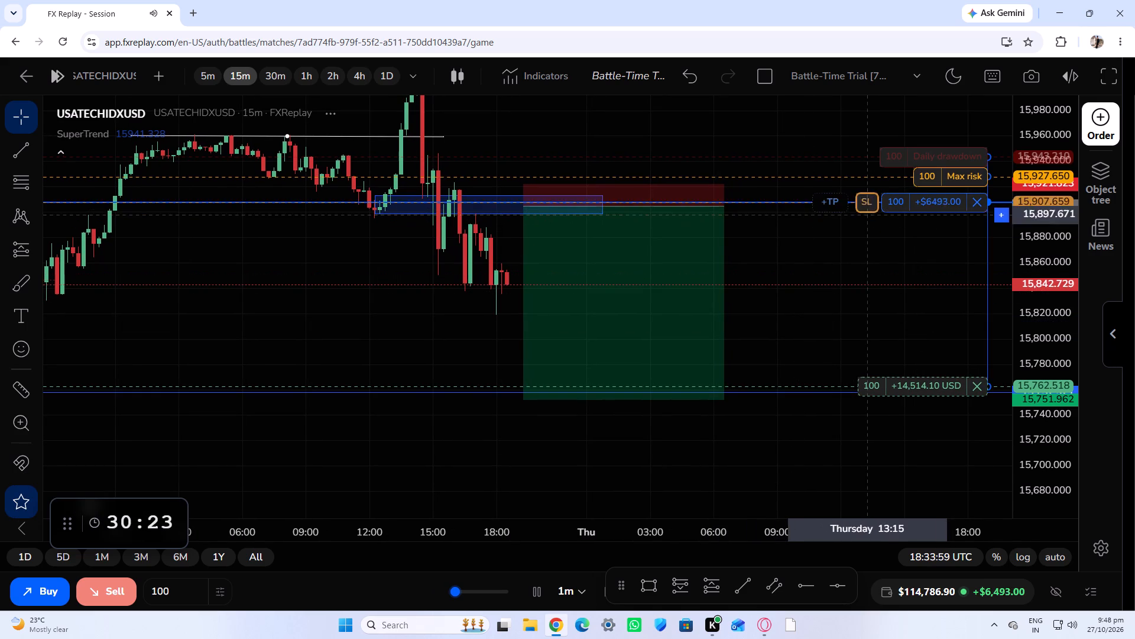
Raise the replay speed to 13x per sec to let the protected short trade run.
scroll(437, 340, down, 2)
drag(453, 342, 461, 331)
drag(453, 592, 448, 612)
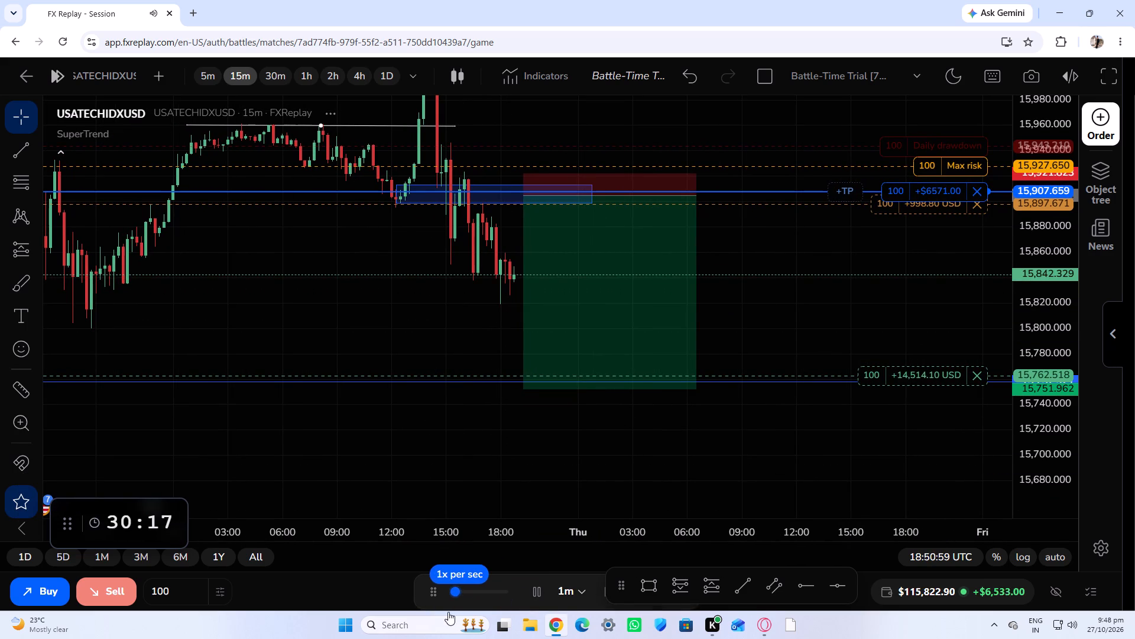
drag(448, 612, 493, 611)
Move the short position drawing back to start at about Wednesday 16:00, with entry about 15,908 and target about 15,756.
scroll(539, 514, down, 2)
drag(617, 465, 661, 411)
scroll(659, 412, up, 2)
scroll(683, 444, down, 2)
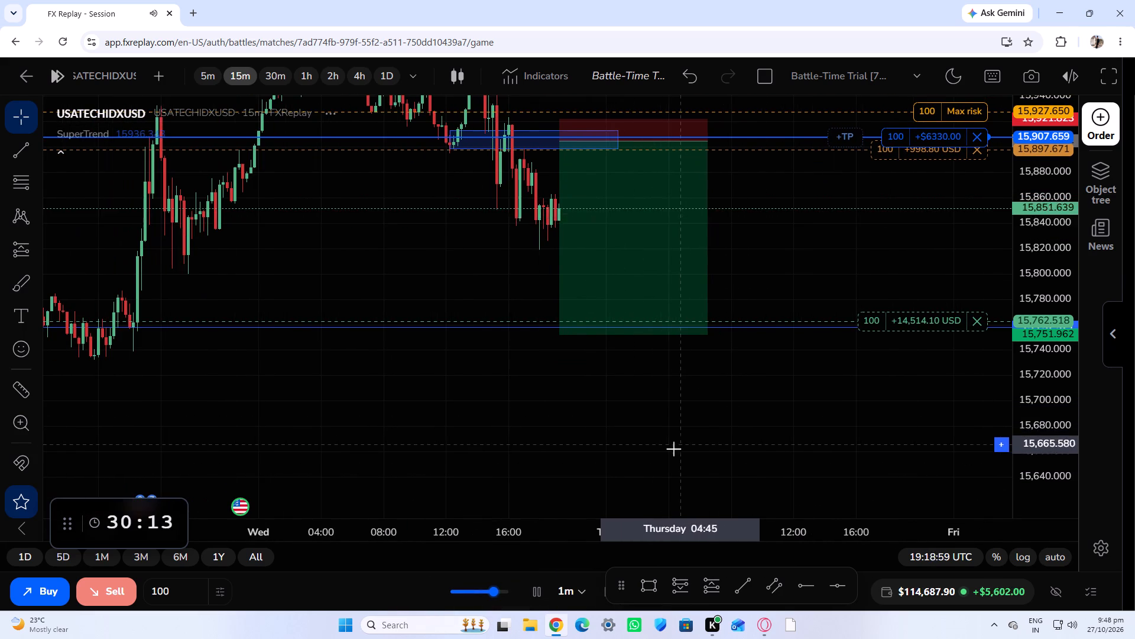
drag(680, 446, 727, 407)
scroll(728, 405, up, 3)
drag(728, 405, 724, 411)
scroll(725, 408, down, 4)
drag(724, 411, 720, 417)
drag(720, 418, 698, 450)
drag(588, 277, 581, 280)
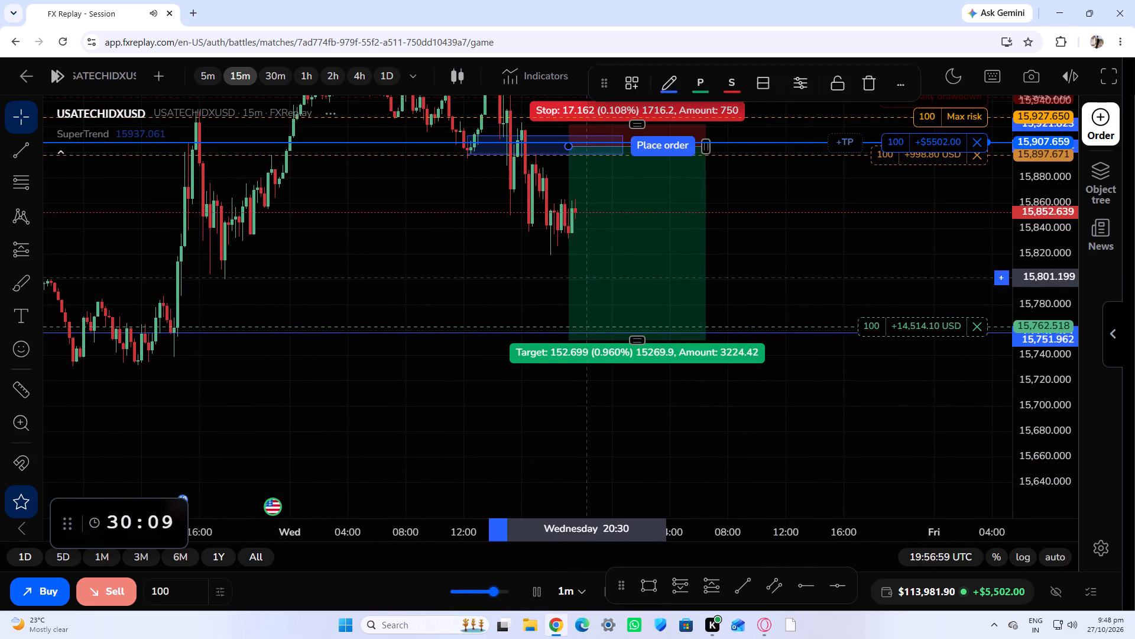
drag(581, 280, 540, 277)
click(584, 275)
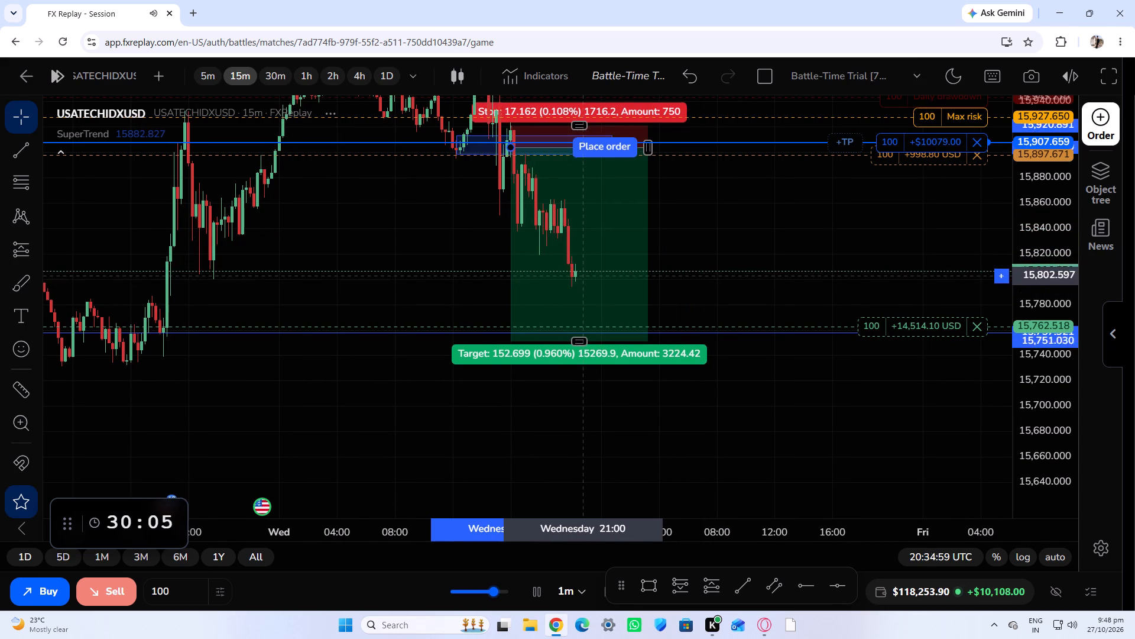
click(694, 260)
Move the short trade's take profit down to 15,753.663, just below the 15,757.921 level line.
scroll(724, 377, up, 2)
drag(715, 408, 715, 369)
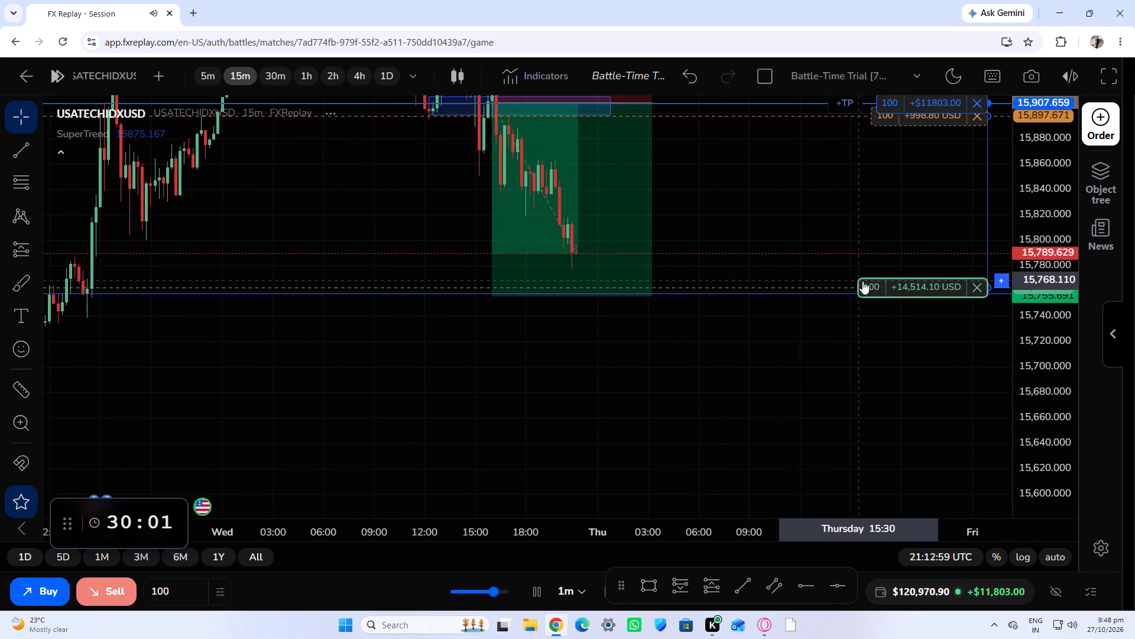
drag(867, 284, 872, 299)
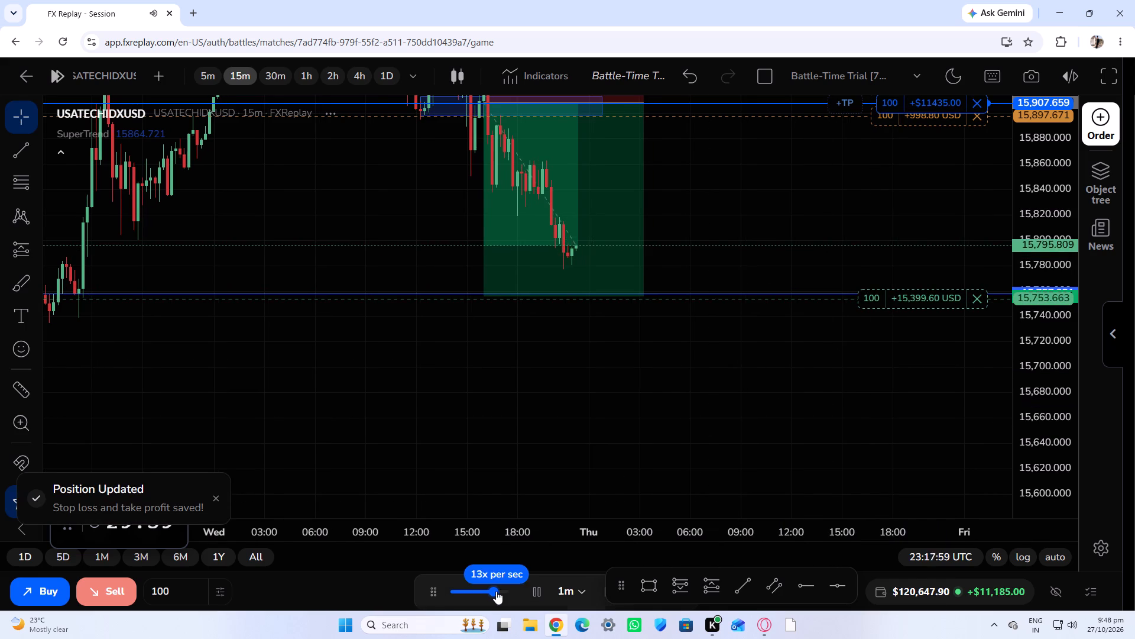
Lower the replay speed to near its minimum.
drag(492, 592, 458, 599)
Close the open 100-unit short position on USATECHIDXUSD.
scroll(633, 415, down, 3)
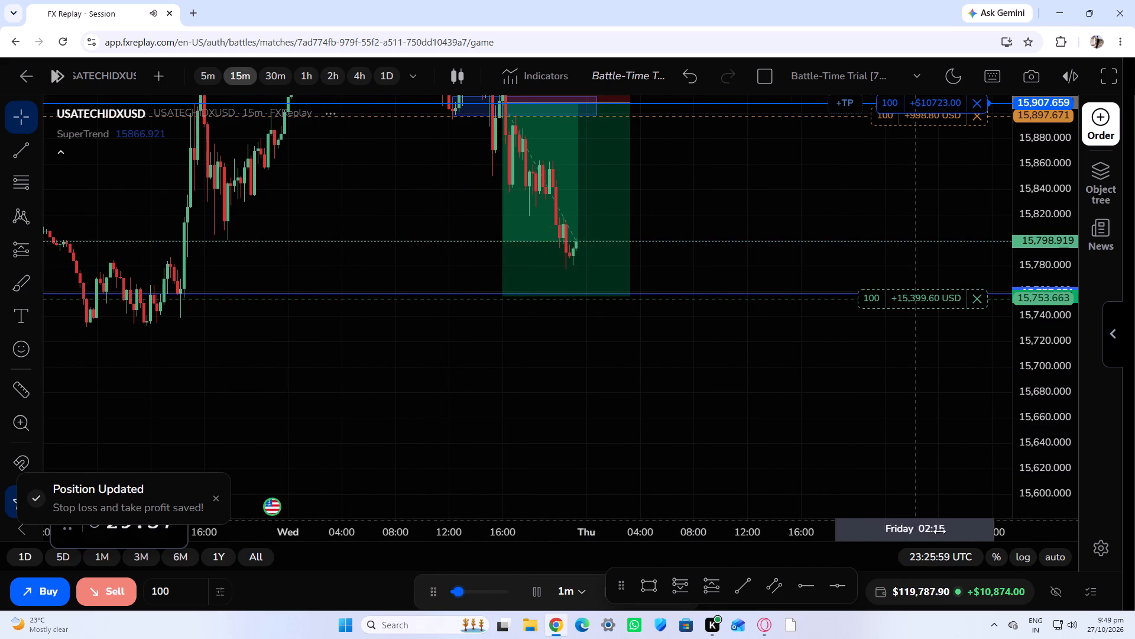
scroll(892, 437, up, 1)
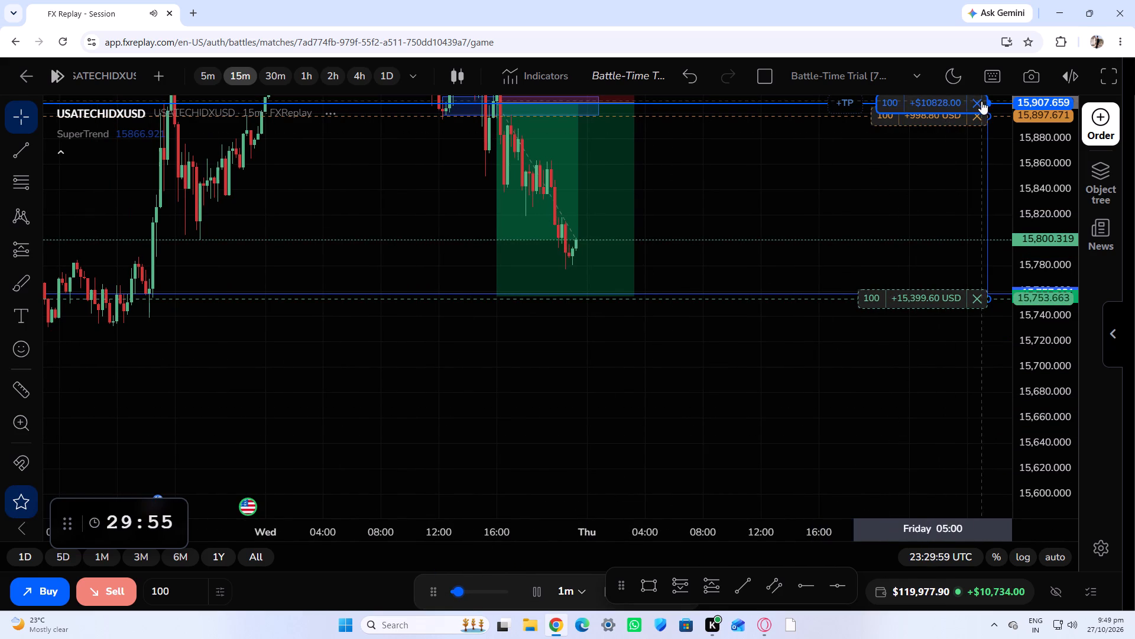
click(980, 101)
click(973, 499)
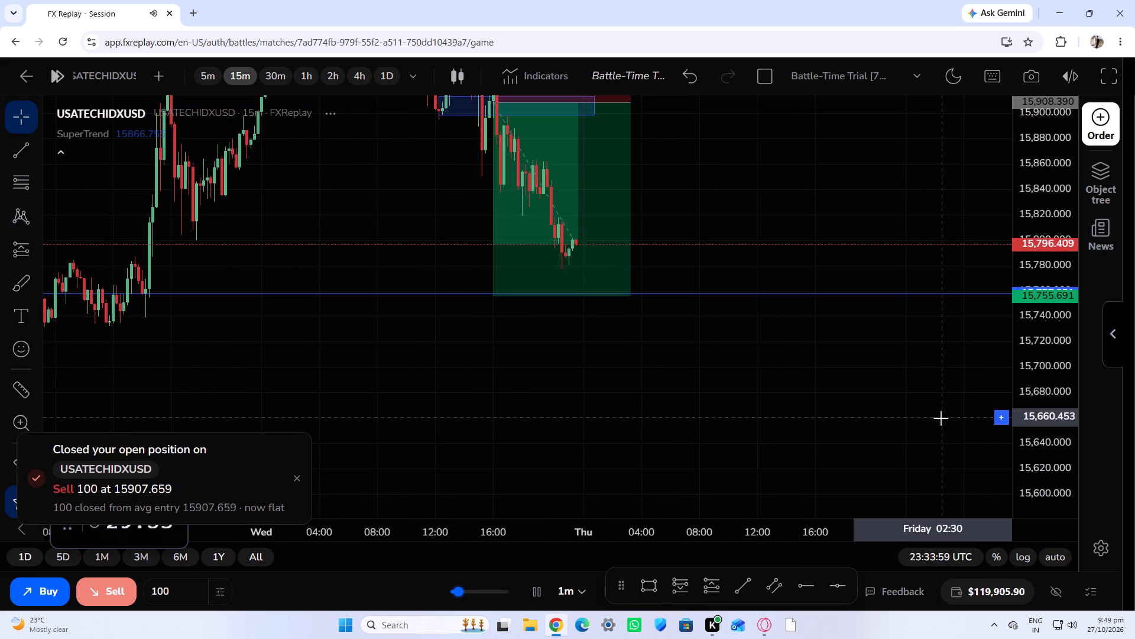
Open the battle's details to check the leaderboard after the closed trade.
click(1116, 343)
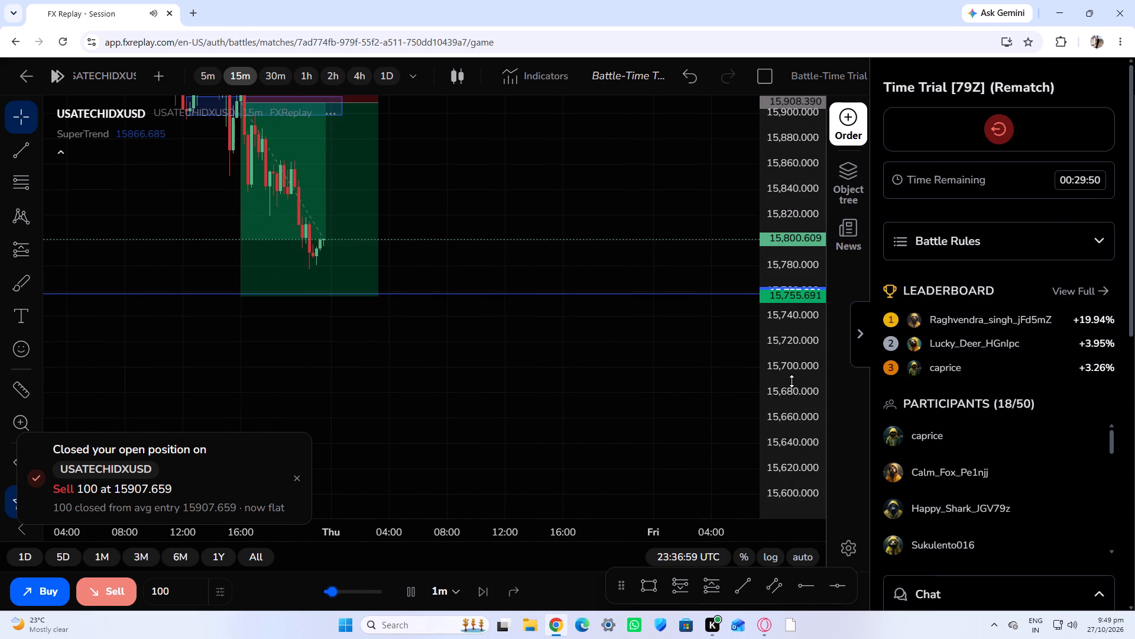
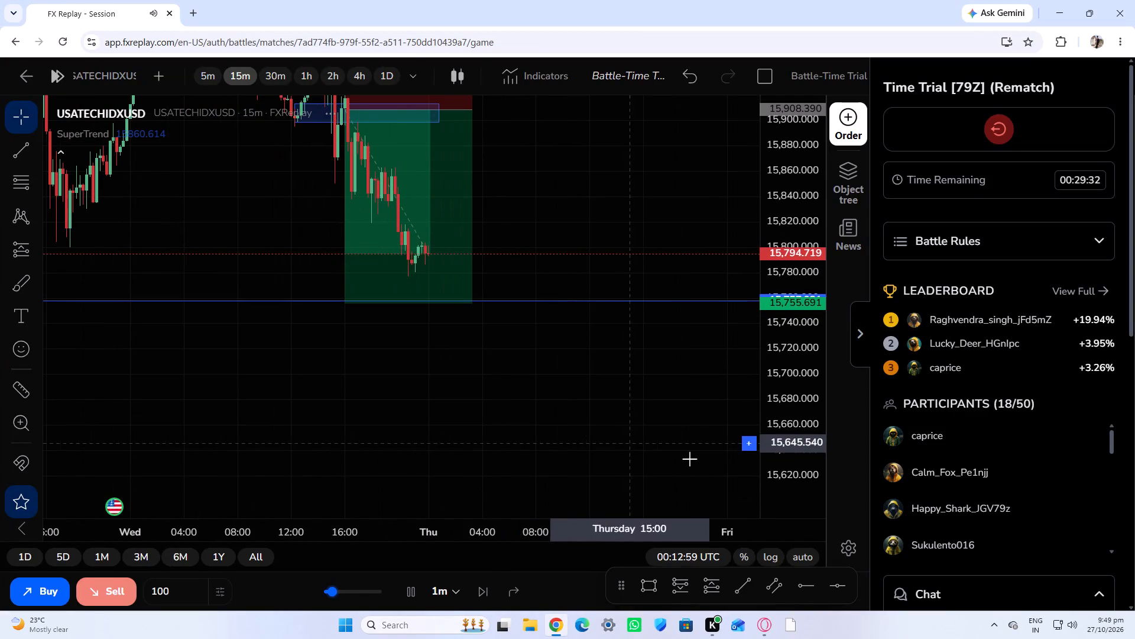
Hide the battle details so the chart takes the full width.
click(861, 335)
Draw a rectangle zone from about 15,770 down to 15,738, starting at Tuesday afternoon's rally base and extending past the current price.
scroll(792, 358, up, 2)
scroll(693, 403, down, 3)
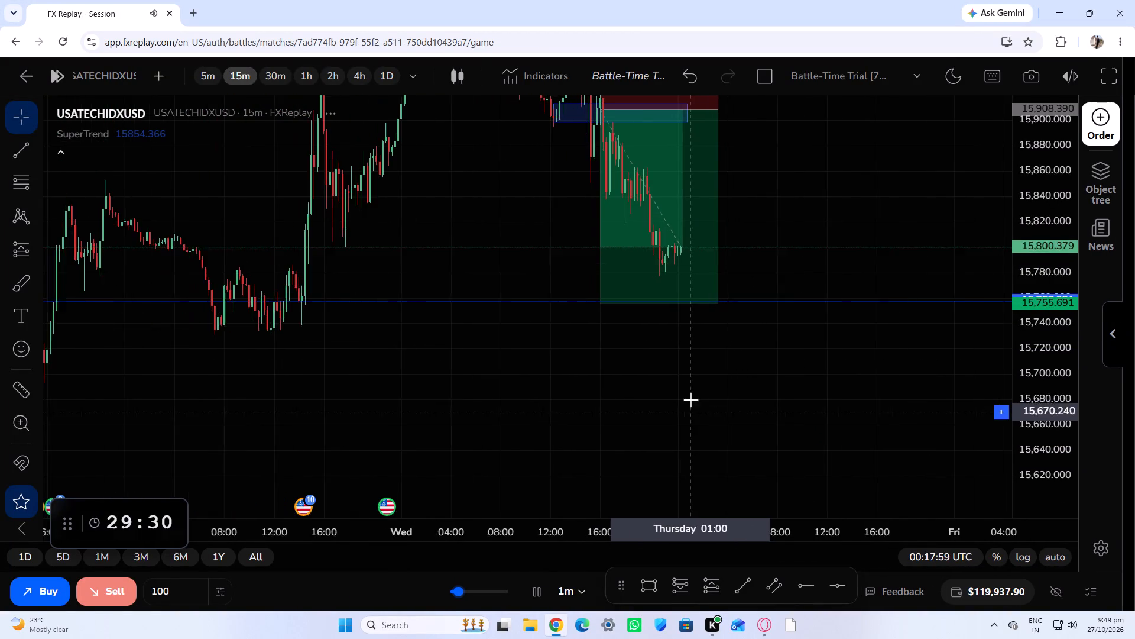
drag(690, 398, 705, 425)
drag(607, 393, 615, 411)
scroll(615, 411, up, 2)
drag(1029, 216, 1031, 217)
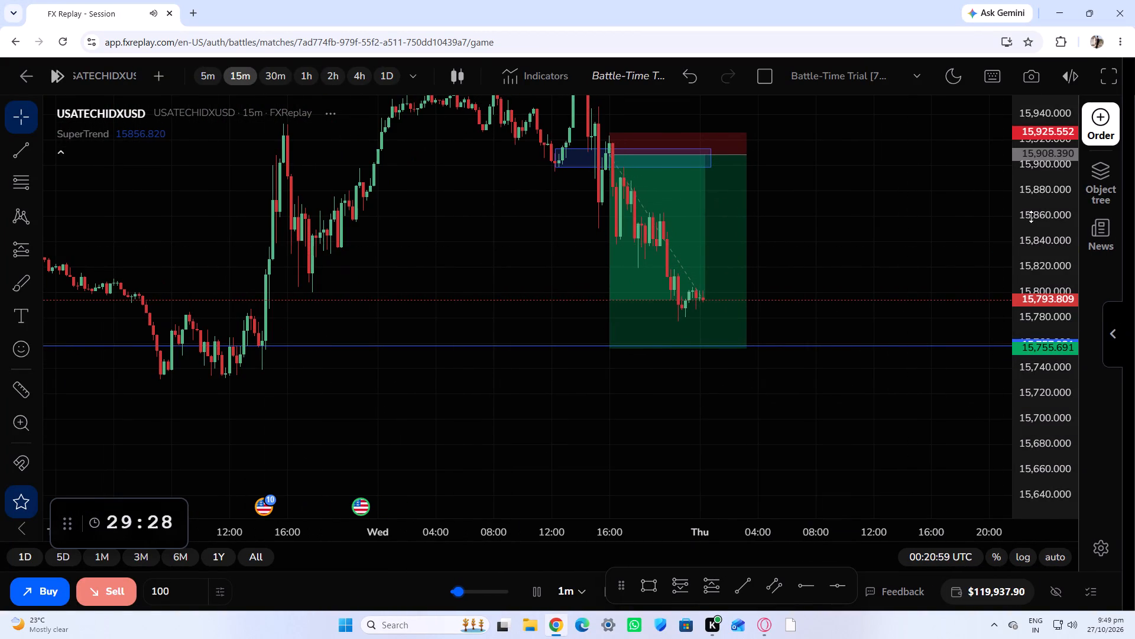
drag(1031, 217, 1048, 281)
scroll(856, 295, down, 6)
scroll(582, 441, up, 2)
drag(579, 445, 666, 400)
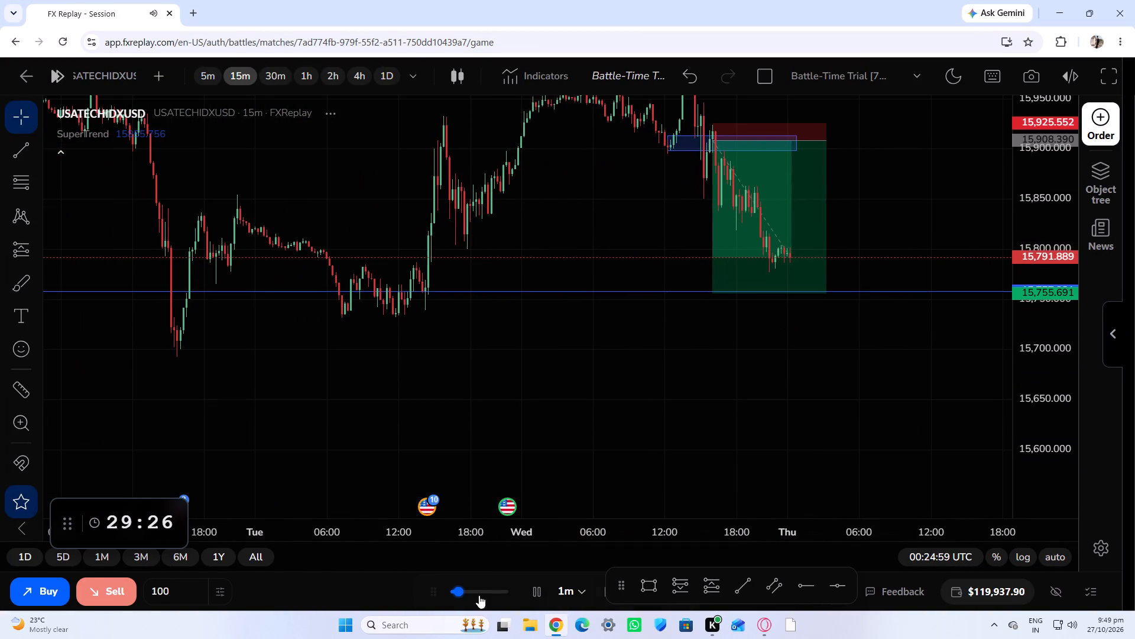
click(650, 585)
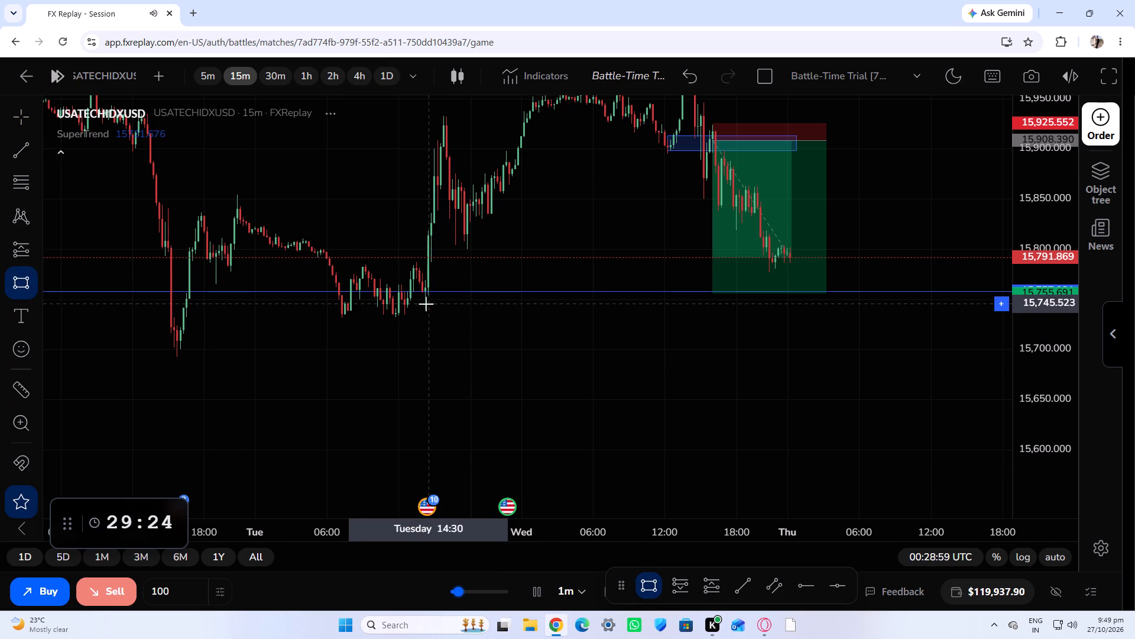
drag(424, 280, 917, 311)
click(917, 312)
click(916, 345)
Draw a second rectangle zone from about 15,725 down to 15,693, starting at the deep low before Tuesday and extending into late Thursday.
drag(873, 402, 844, 380)
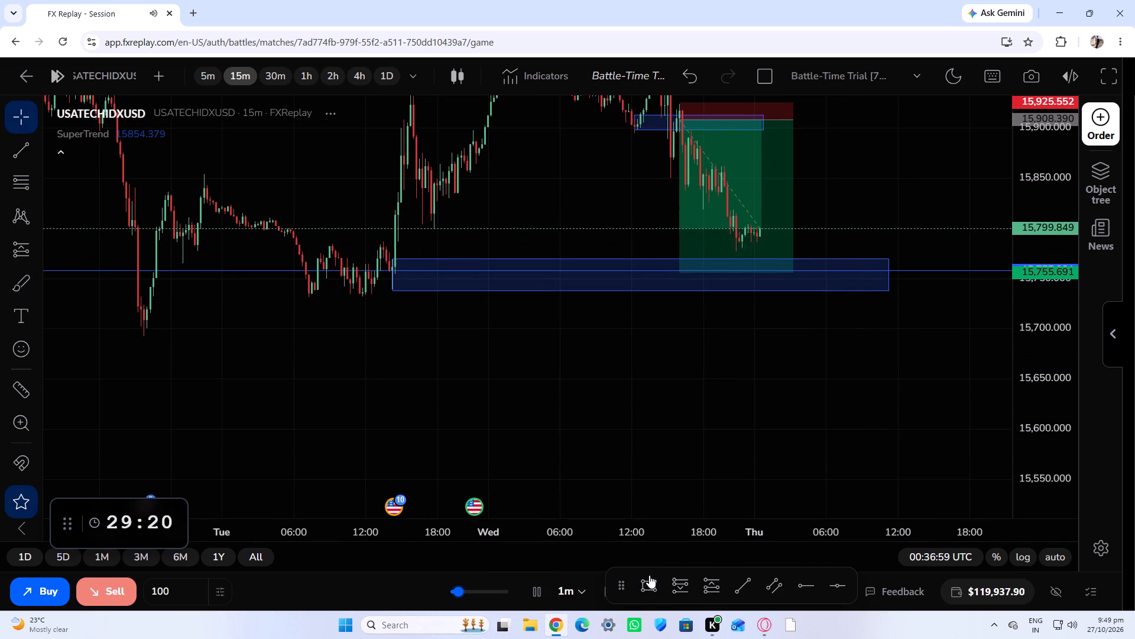
click(650, 586)
drag(145, 302, 147, 344)
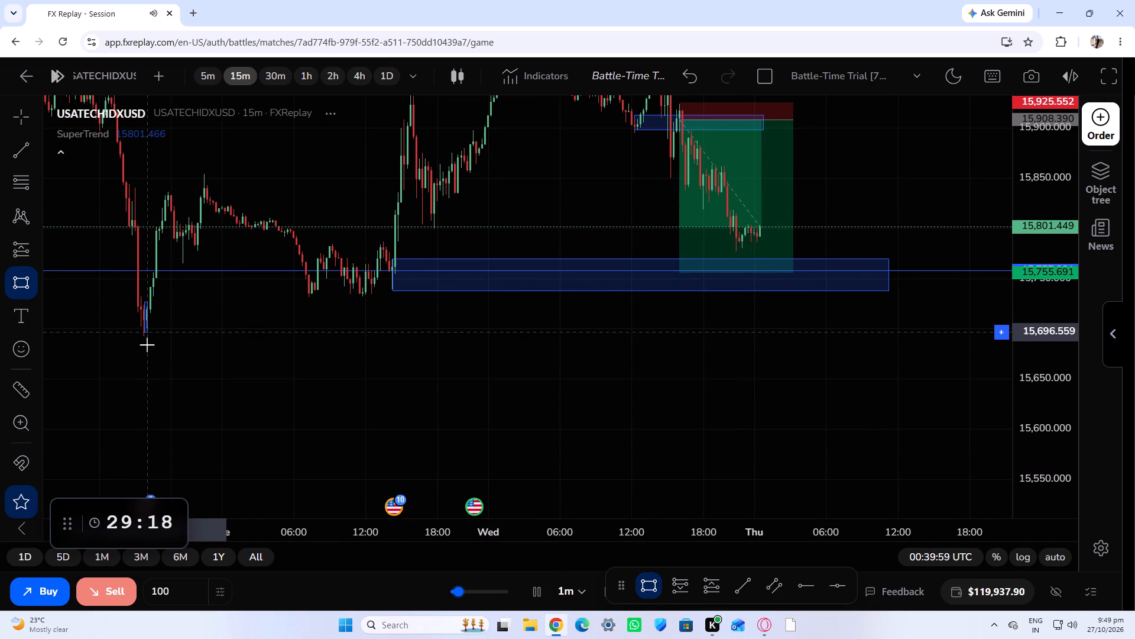
drag(147, 344, 949, 333)
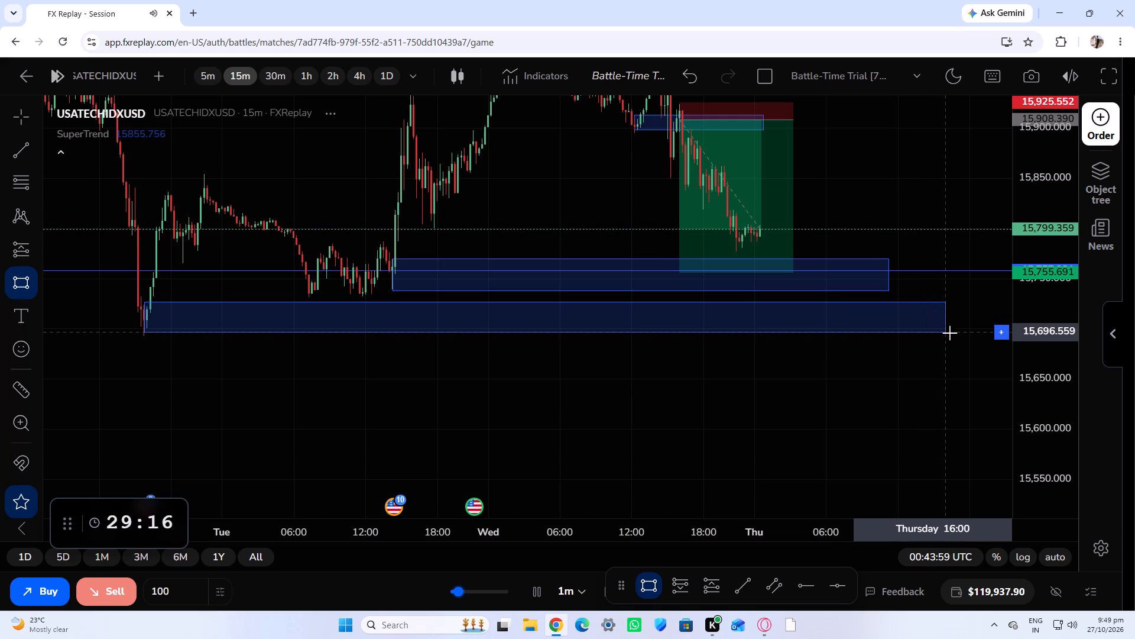
drag(949, 333, 956, 336)
click(956, 336)
click(906, 429)
Raise the lower rectangle zone's upper edge to about 15,732.
scroll(875, 440, up, 1)
drag(861, 435, 881, 425)
scroll(870, 426, up, 1)
scroll(582, 439, down, 1)
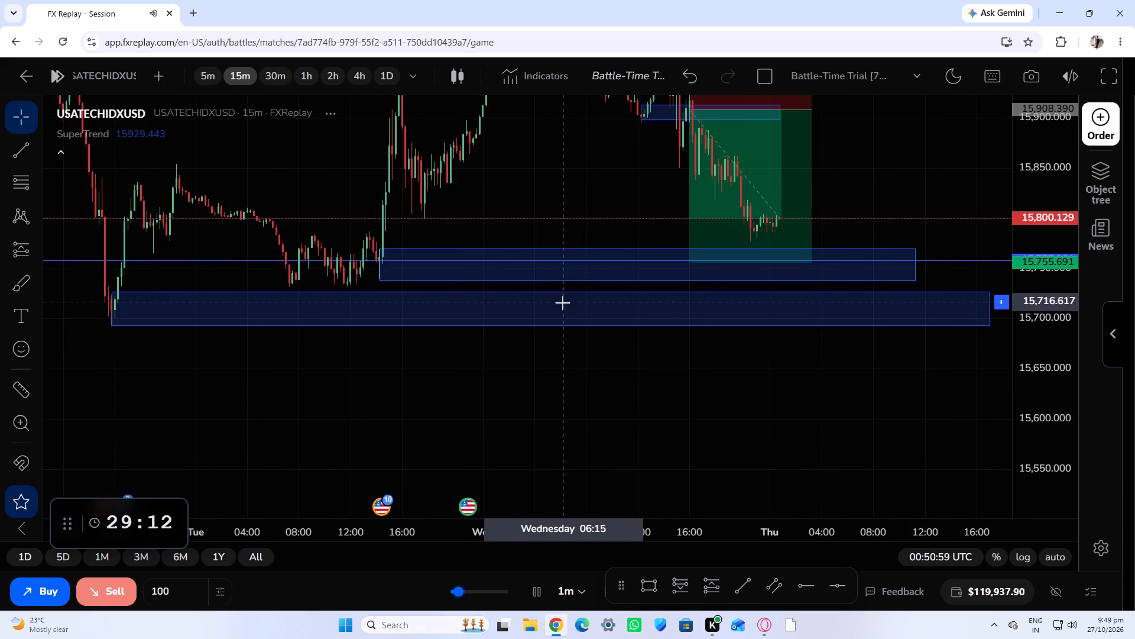
drag(552, 293, 551, 288)
click(569, 370)
Draw a trend line across Tuesday's consolidation highs at about 15,782, ending at Tuesday 13:15.
drag(554, 415, 593, 444)
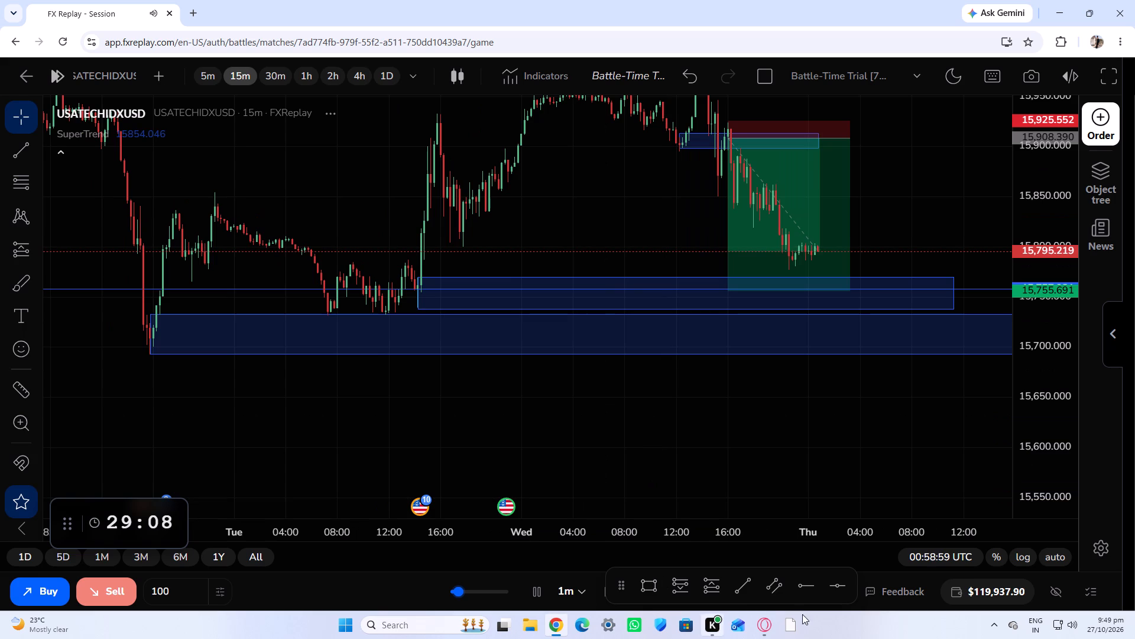
click(741, 599)
click(741, 573)
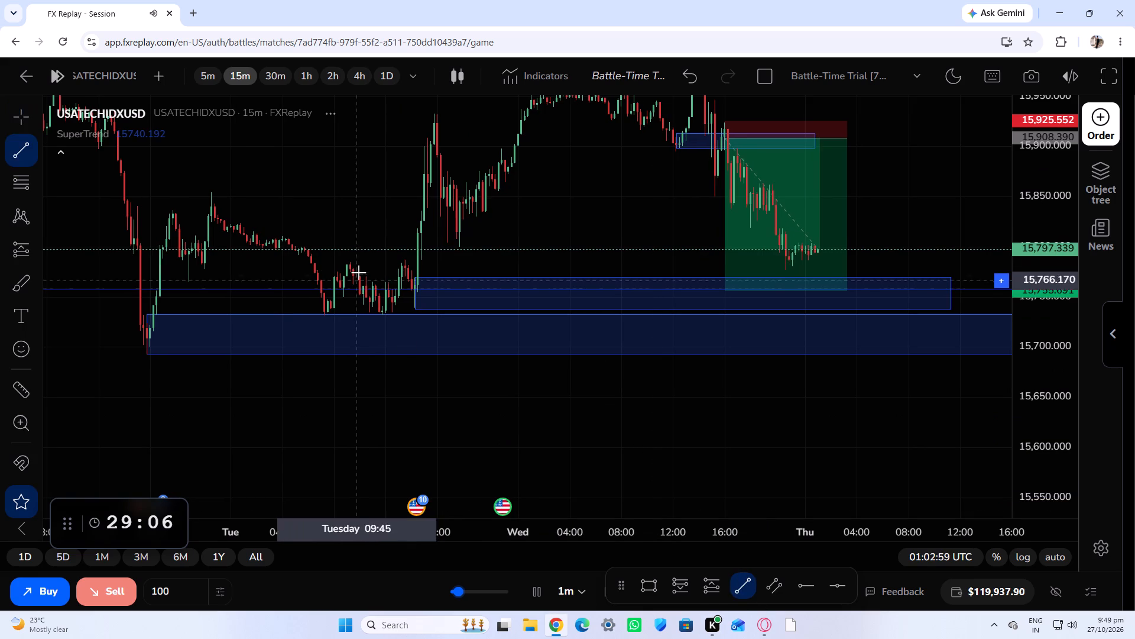
drag(349, 267, 425, 267)
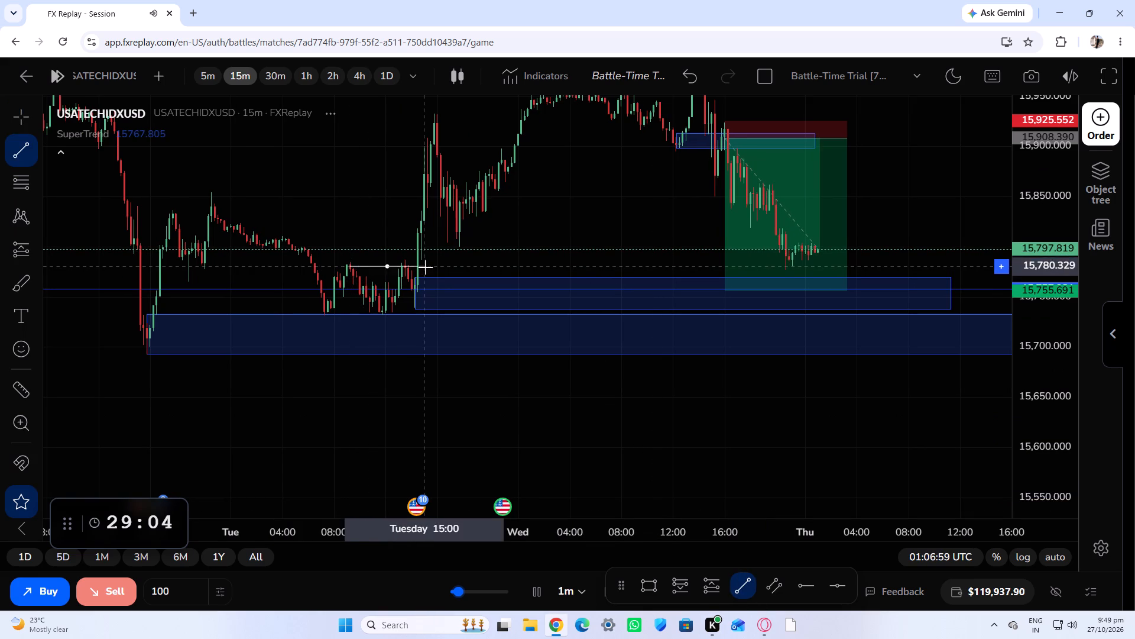
drag(425, 267, 403, 265)
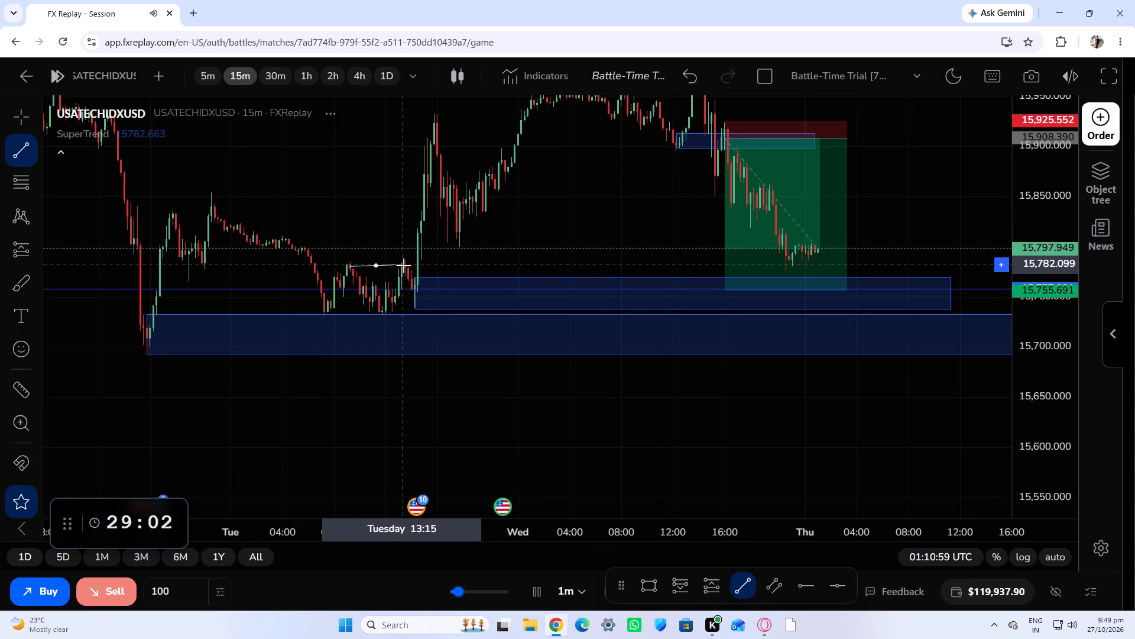
click(403, 265)
click(408, 377)
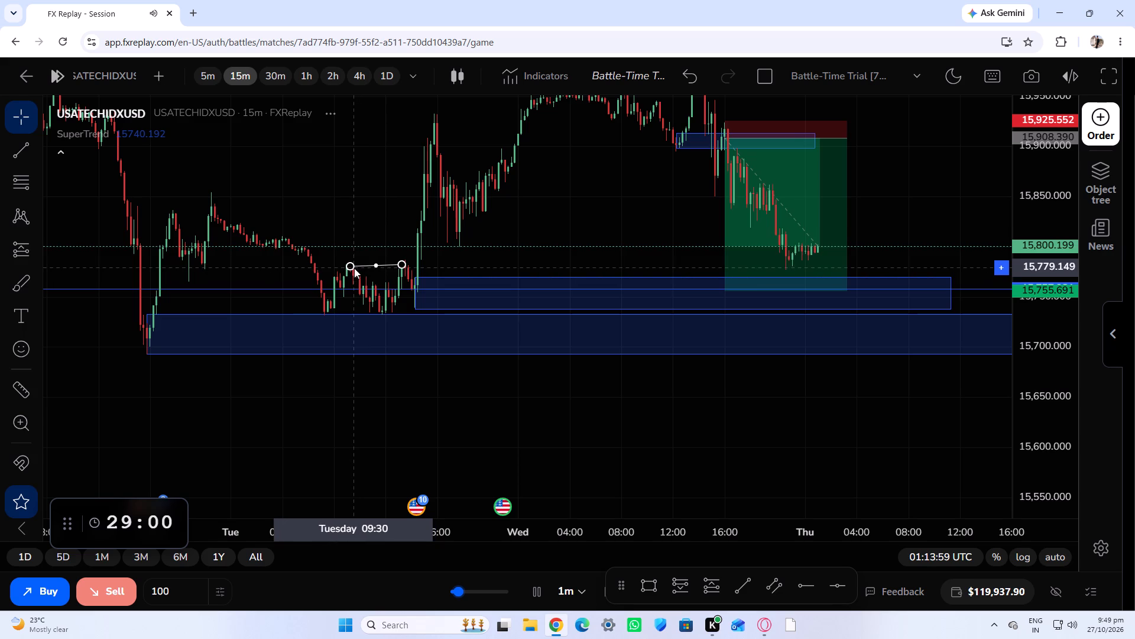
Level the trend line and adjust its ends to span from Tuesday 09:15 to about 14:30, at the breakout candle.
click(354, 267)
click(406, 387)
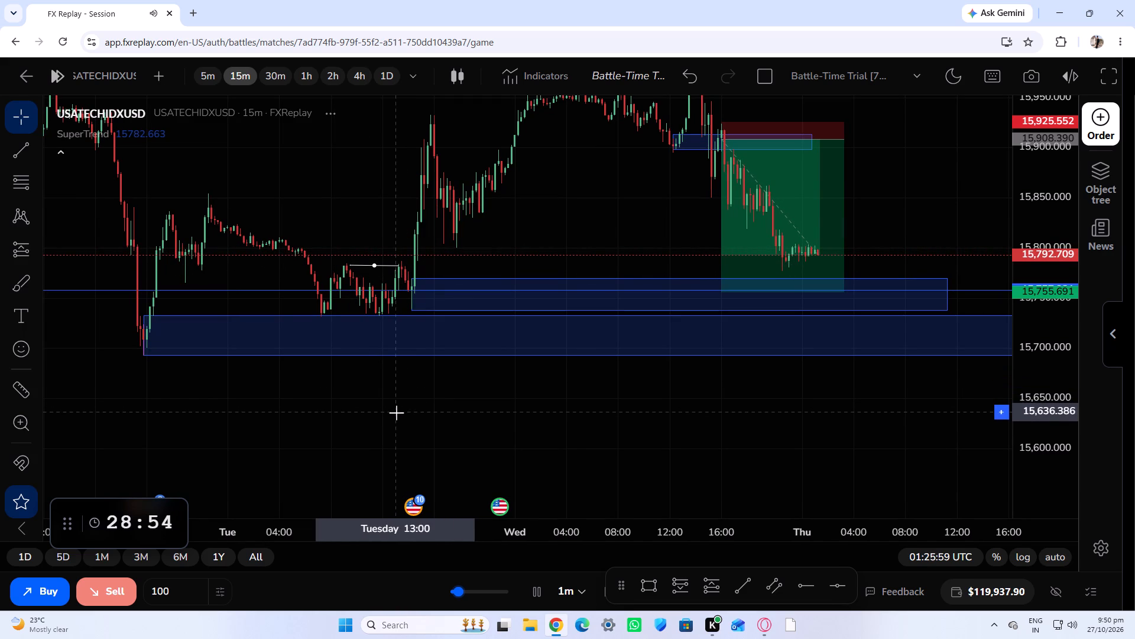
drag(399, 263, 413, 261)
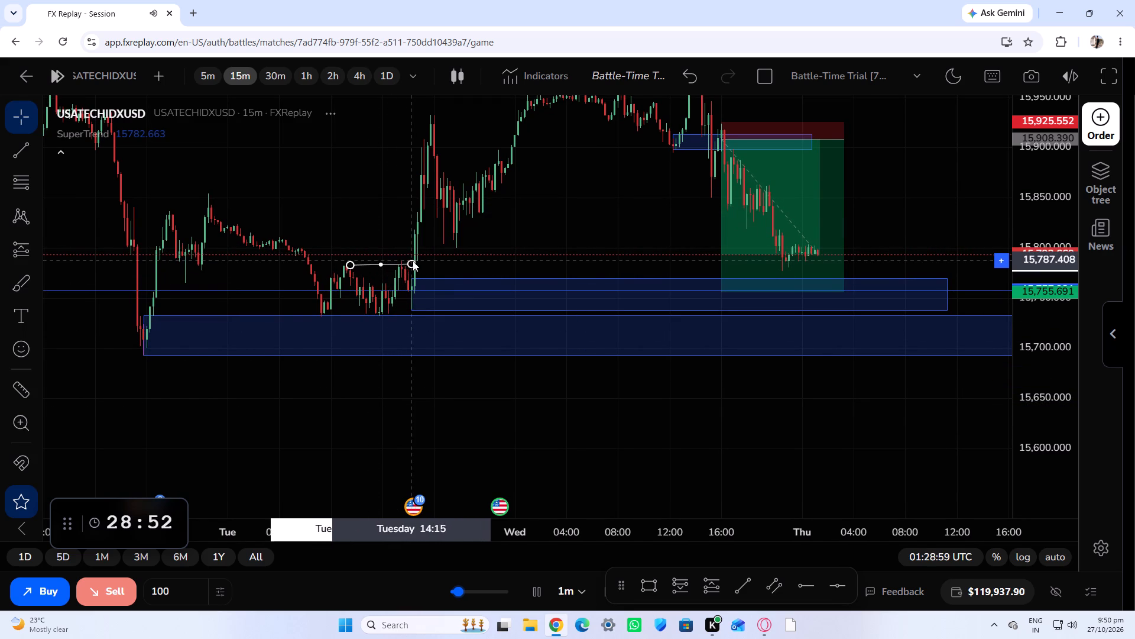
drag(413, 261, 415, 263)
click(415, 263)
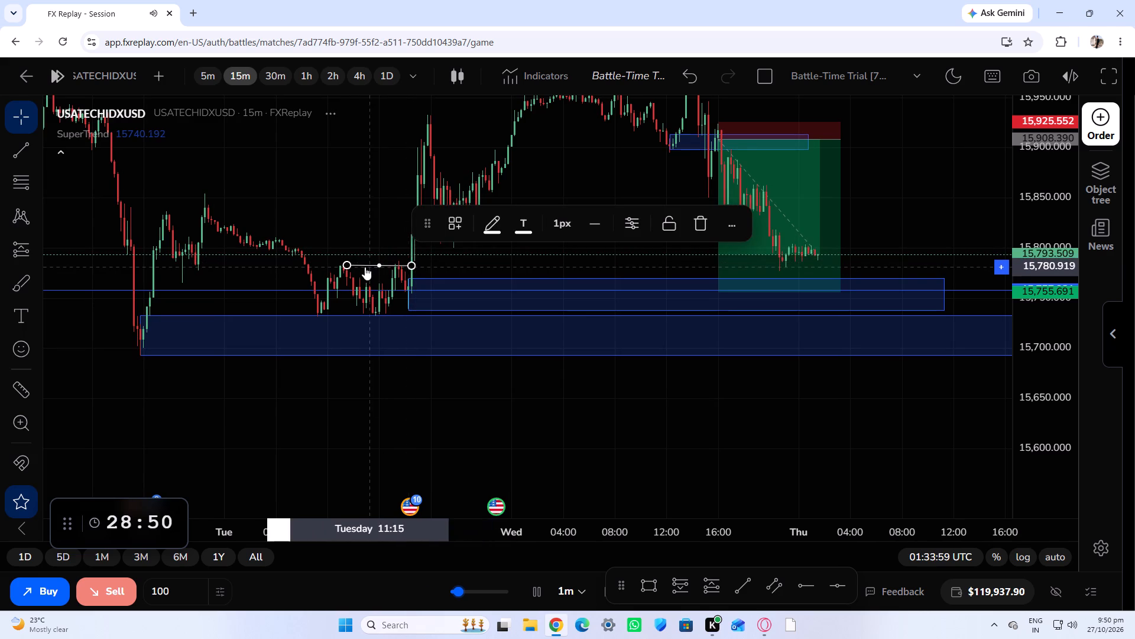
click(348, 264)
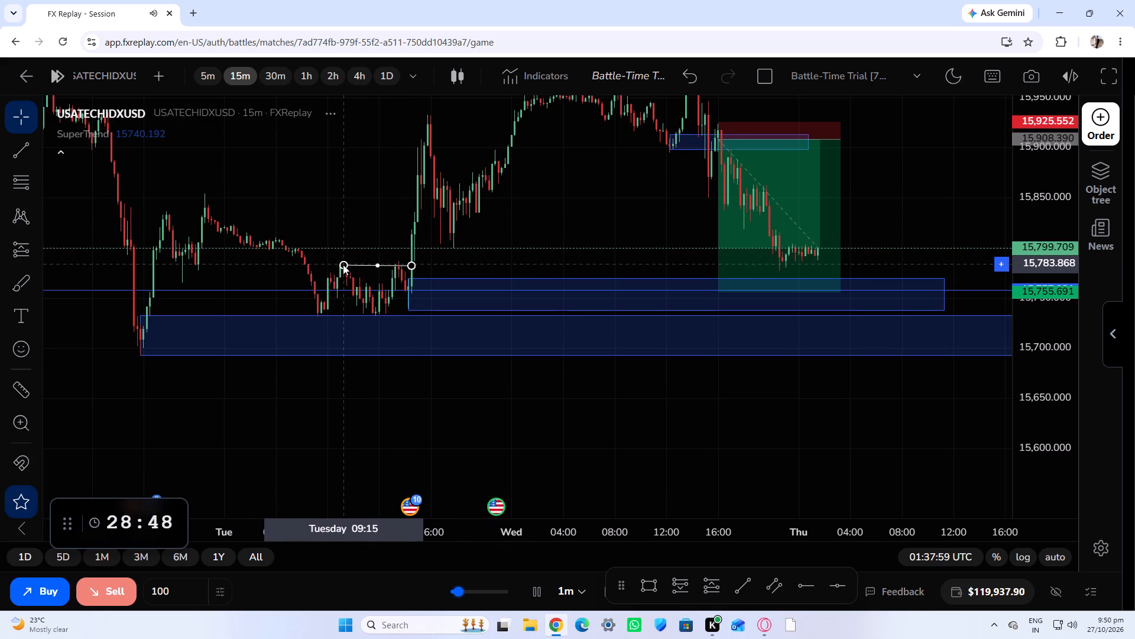
click(344, 391)
Draw a horizontal trend line at about 15,929 from Tuesday's rally high to the breakout candle early on Wednesday.
scroll(362, 389, up, 1)
drag(360, 401, 359, 414)
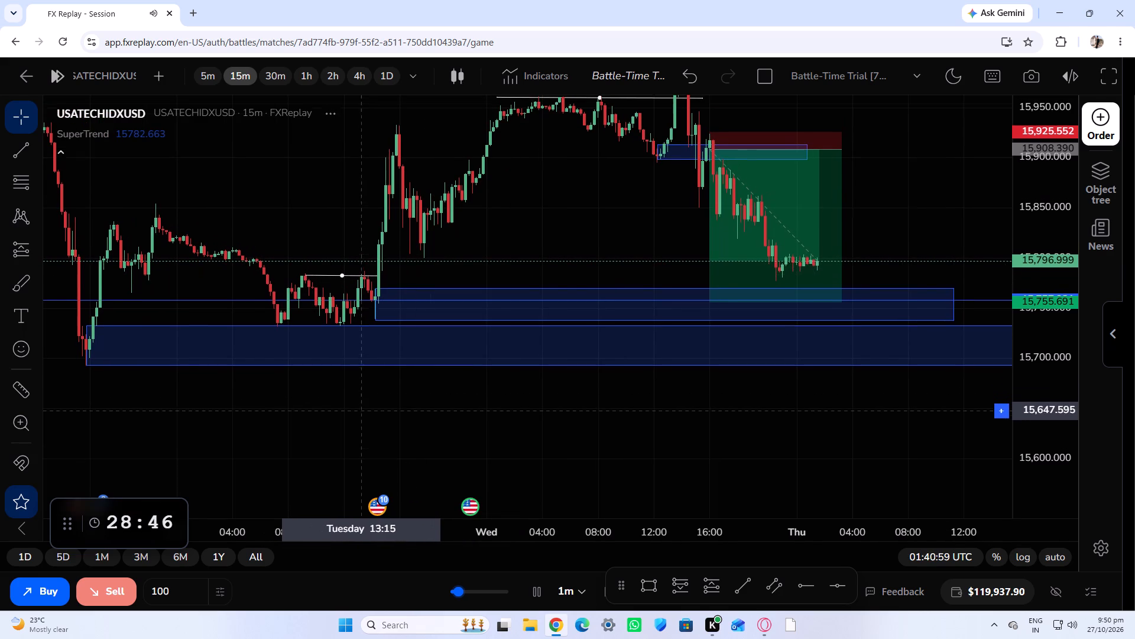
drag(359, 414, 379, 440)
click(740, 585)
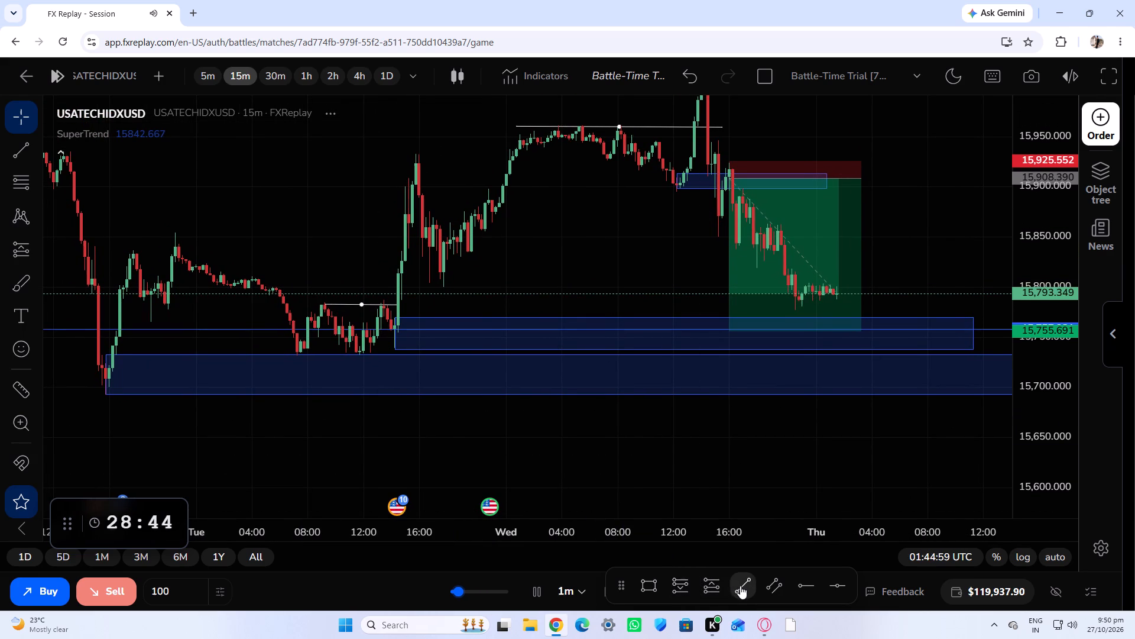
drag(409, 158, 513, 157)
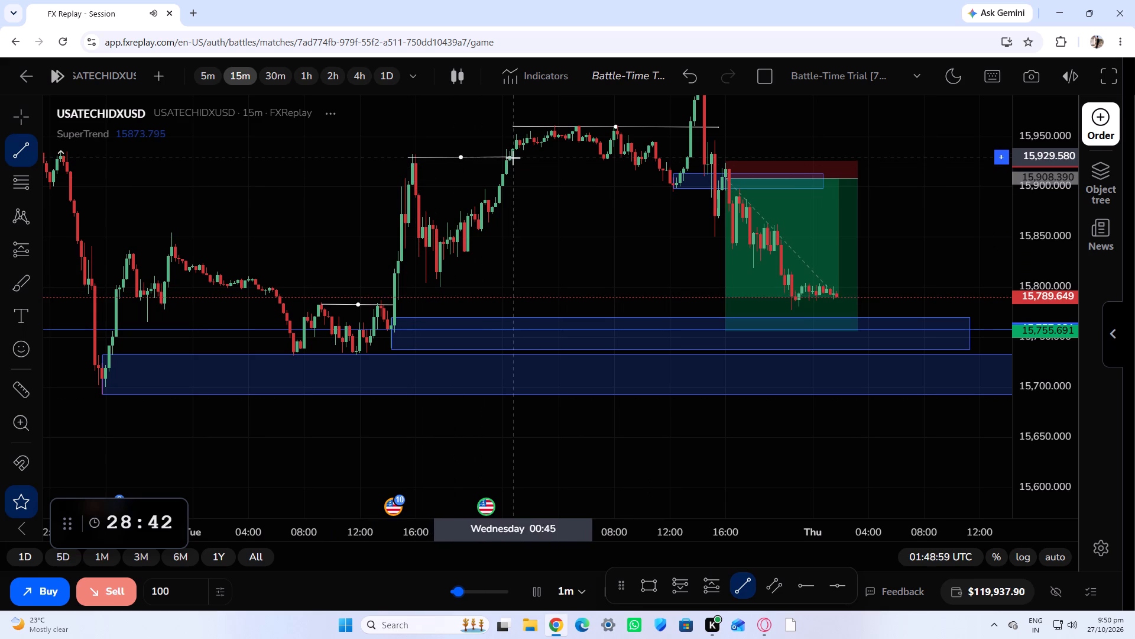
drag(513, 157, 510, 158)
click(510, 158)
click(322, 222)
Examine the wider price structure and how price approaches the two lower rectangle zones.
drag(324, 220, 337, 225)
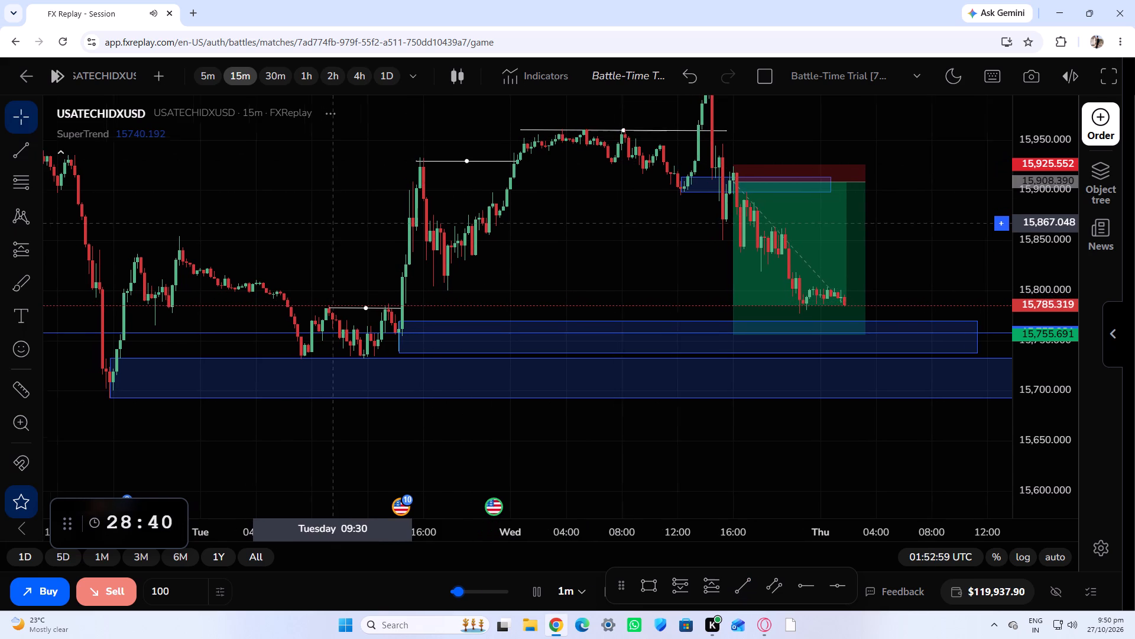
drag(337, 225, 372, 241)
scroll(371, 240, down, 4)
drag(430, 227, 466, 285)
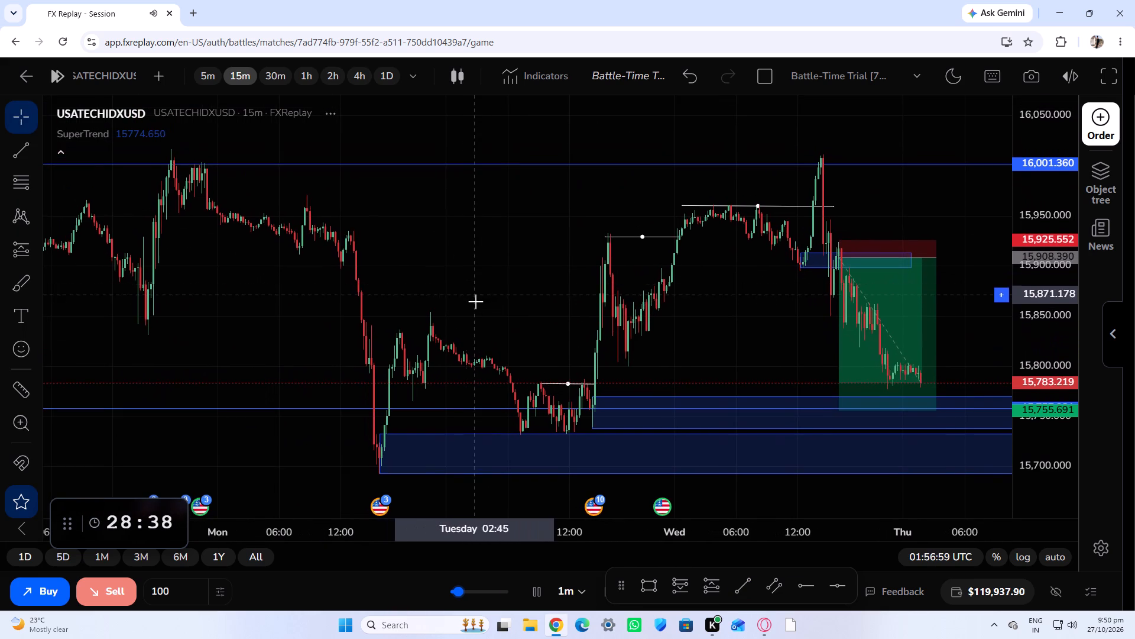
drag(478, 306, 426, 261)
scroll(439, 282, up, 3)
drag(425, 261, 375, 209)
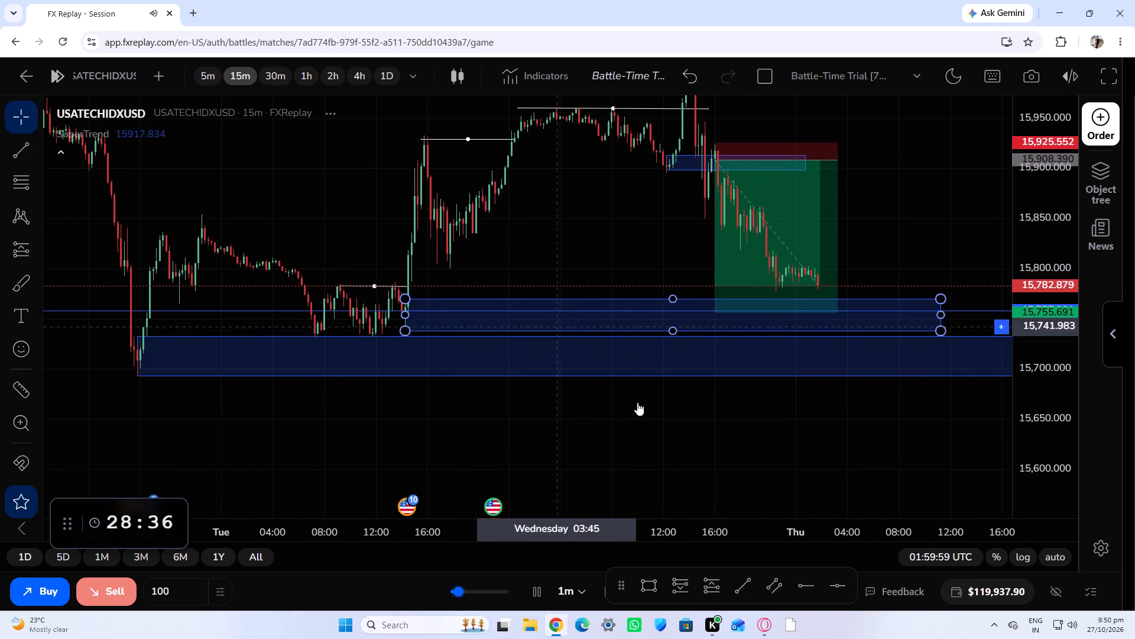
drag(642, 406, 573, 429)
drag(1060, 353, 1022, 267)
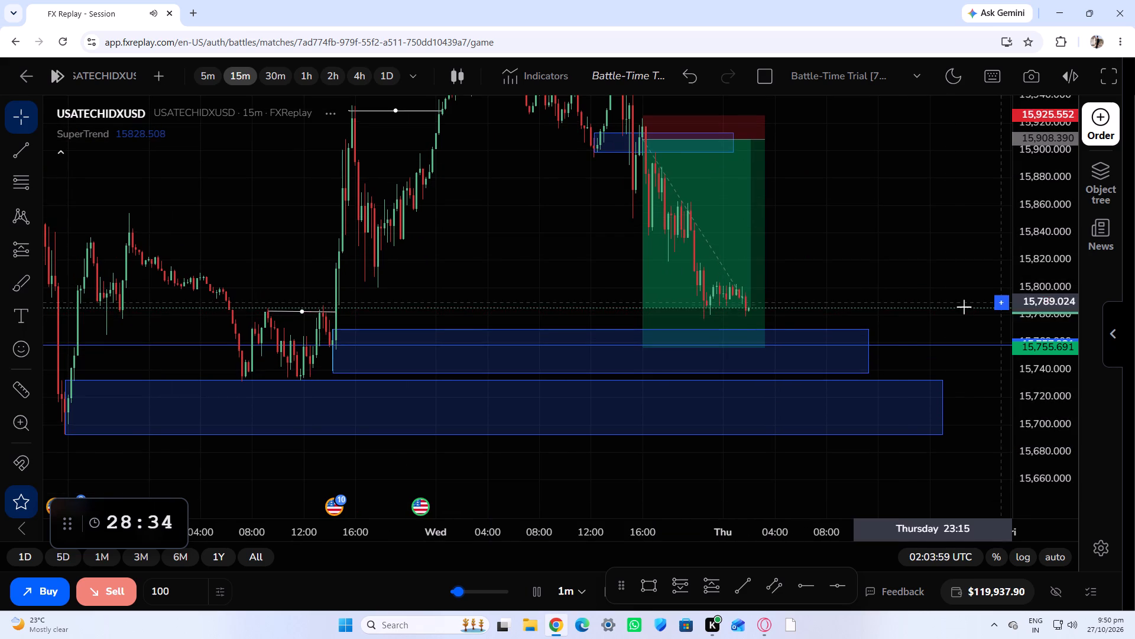
scroll(893, 272, up, 2)
drag(886, 291, 877, 267)
scroll(884, 289, down, 2)
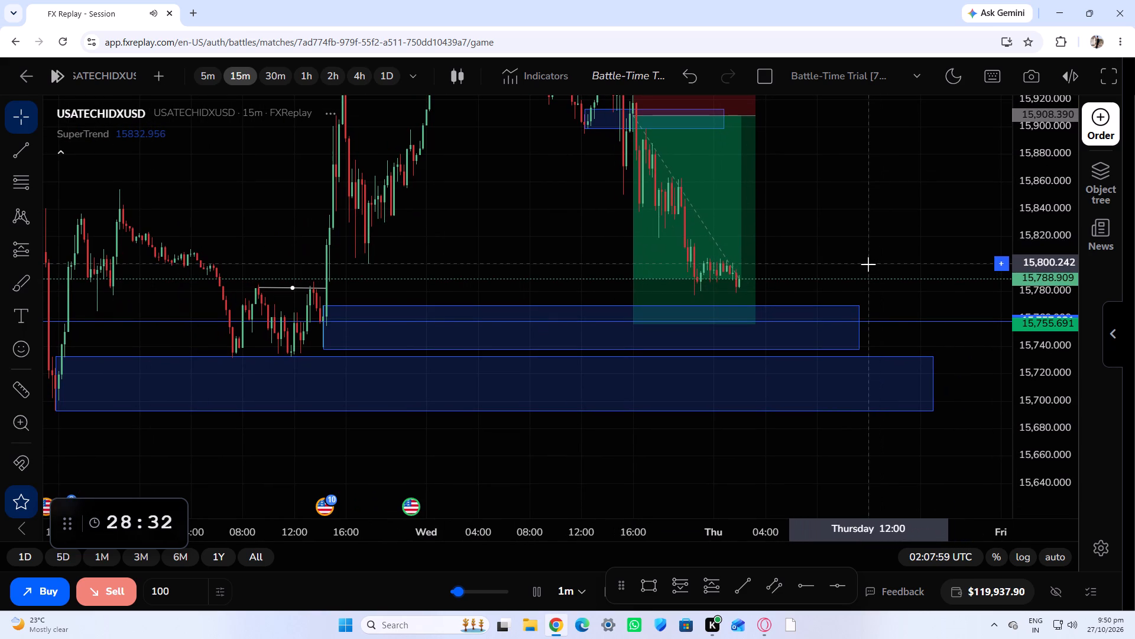
Delete the short-position drawing from the chart.
click(747, 230)
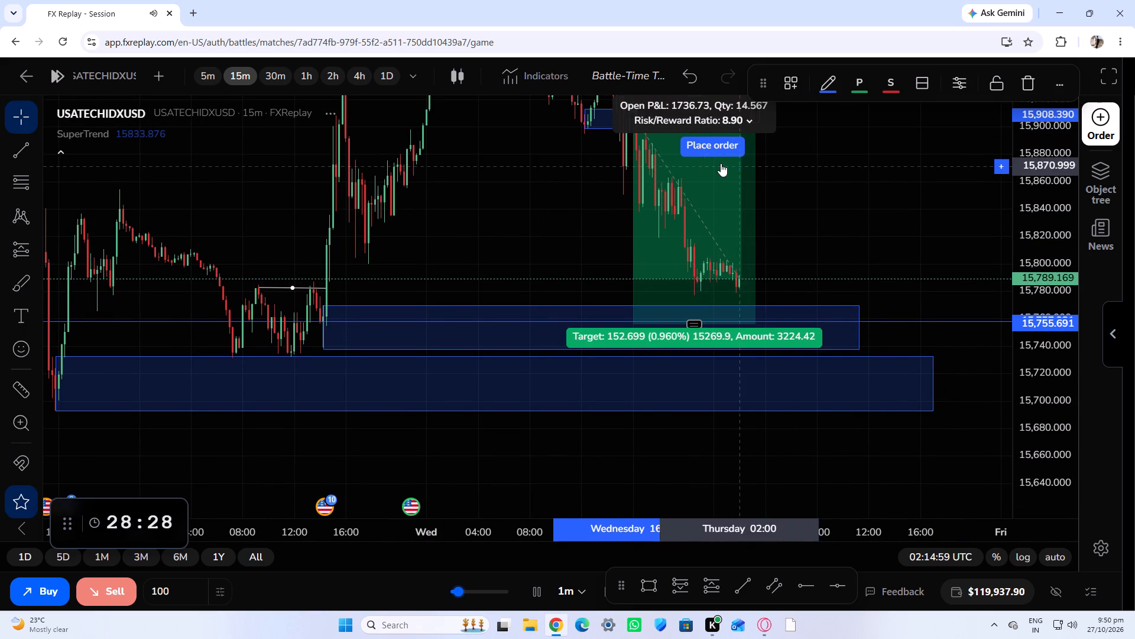
drag(748, 215, 755, 263)
click(753, 236)
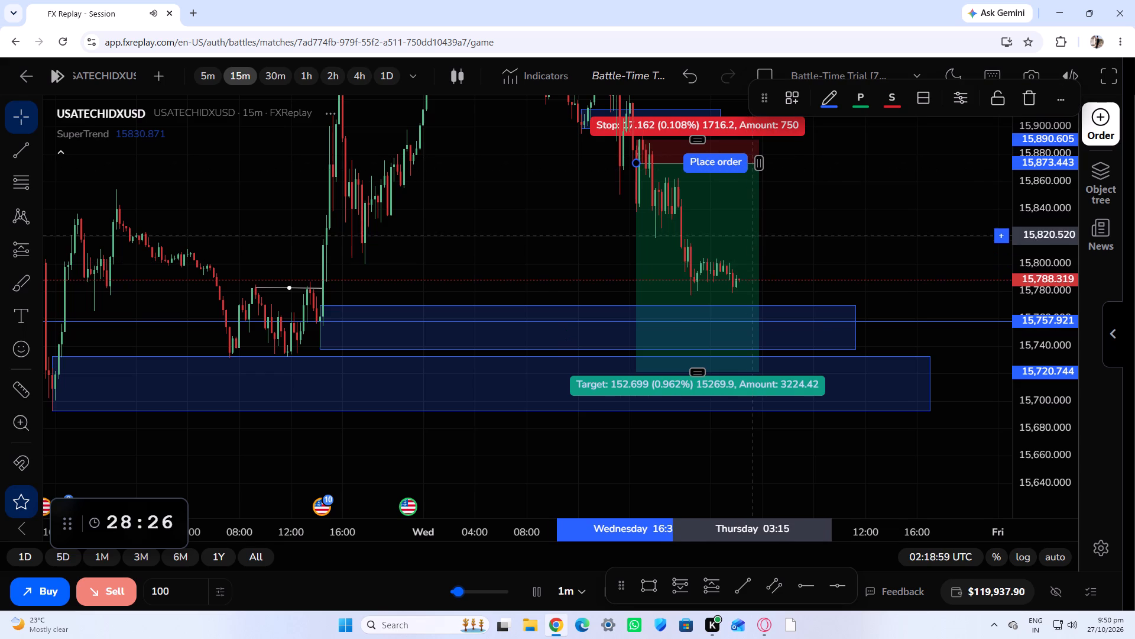
click(1030, 96)
Look through the list of keyboard shortcuts and leave it.
click(988, 83)
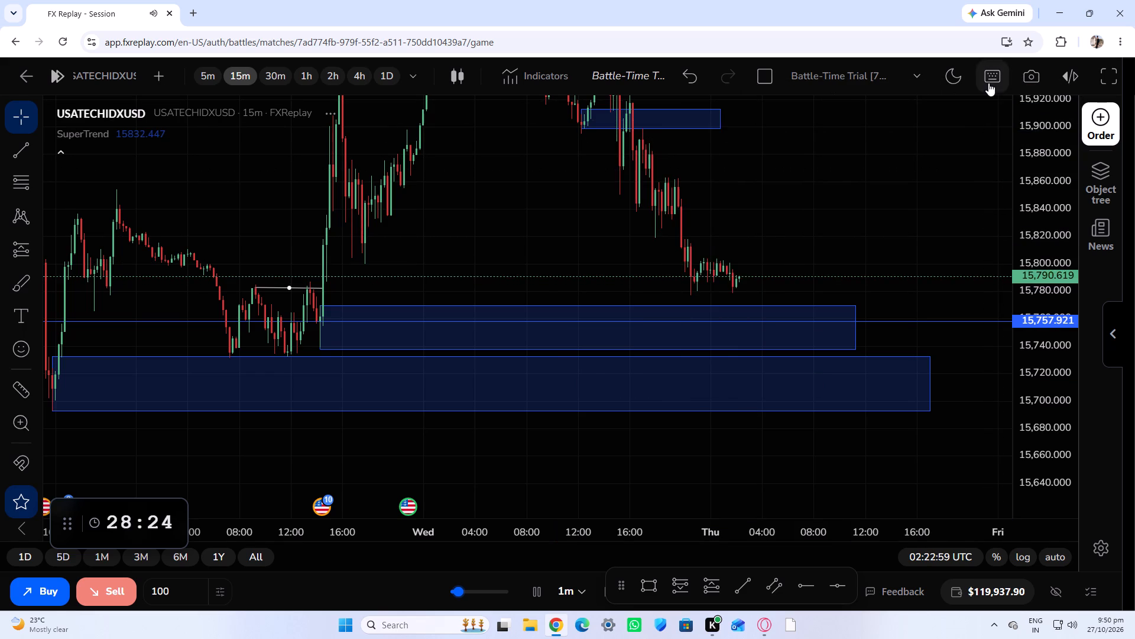
scroll(712, 344, down, 17)
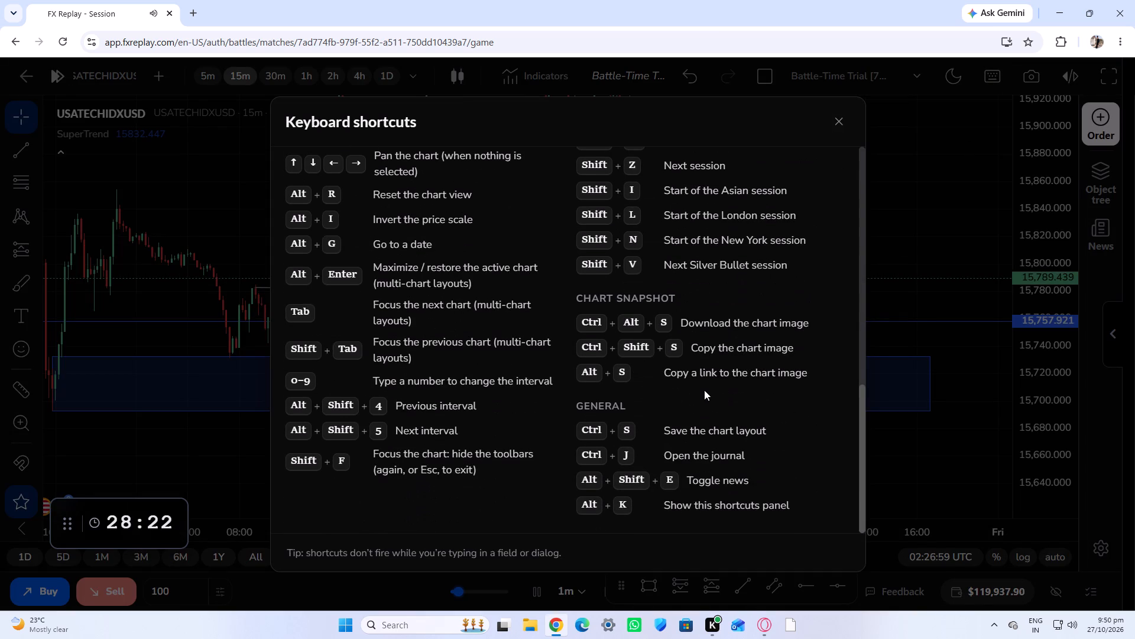
click(836, 122)
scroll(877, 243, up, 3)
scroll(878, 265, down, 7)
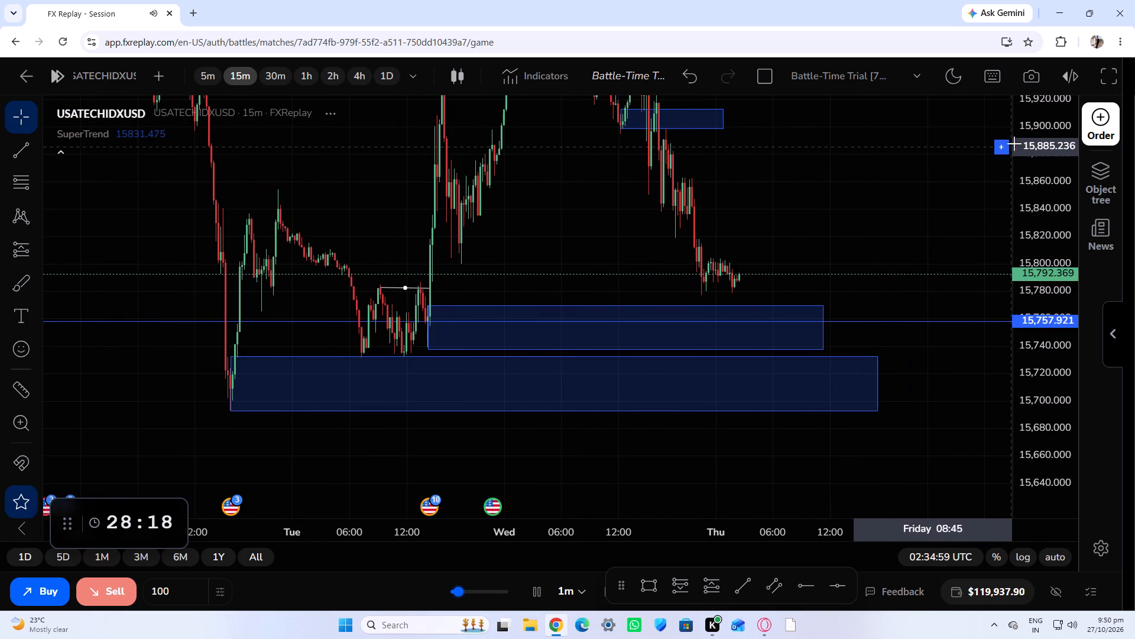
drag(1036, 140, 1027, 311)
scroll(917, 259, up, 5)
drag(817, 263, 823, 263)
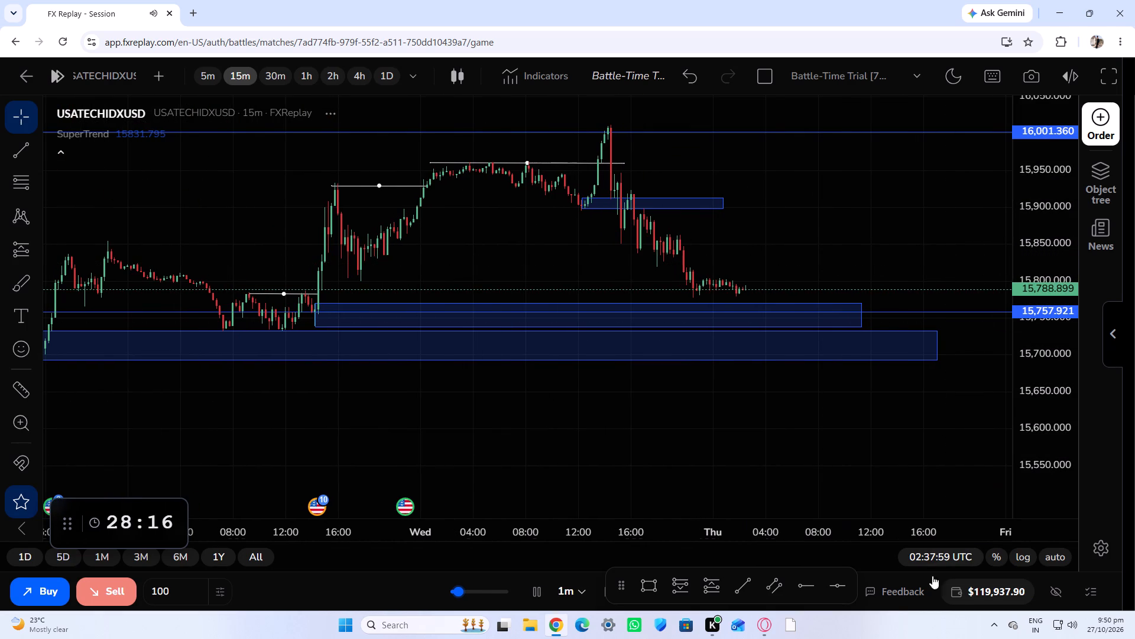